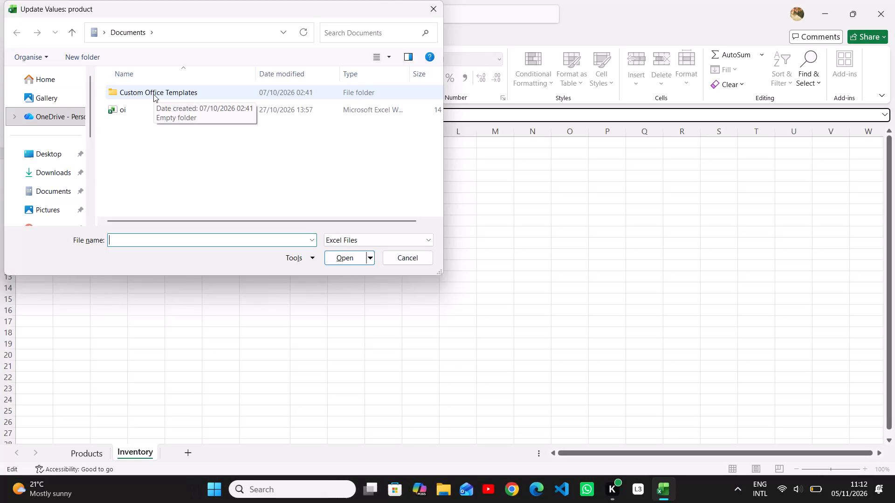
# Dismiss the Update Values file selection for product without choosing a file.
pyautogui.click(438, 11)
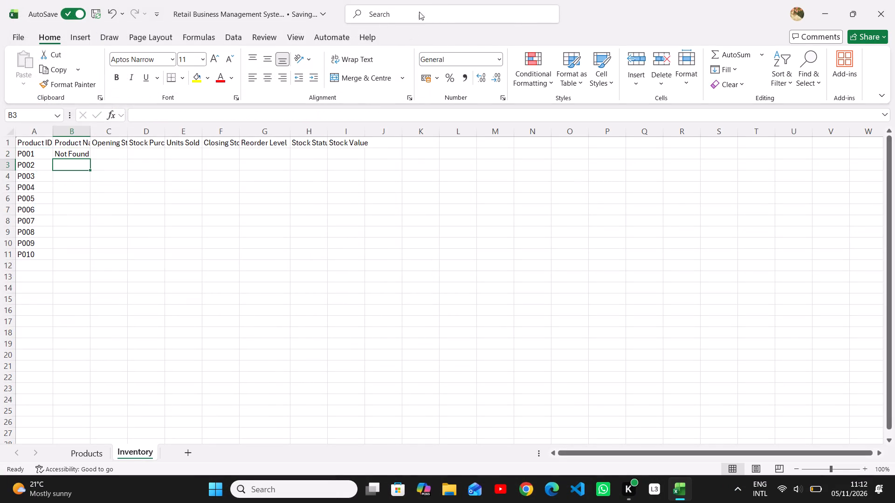
# Remove the spaces after the commas in B2's formula, making it =XLOOKUP(A2,product!A:A,product!B:B,"Not Found"), and dismiss the file selection.
pyautogui.click(74, 154)
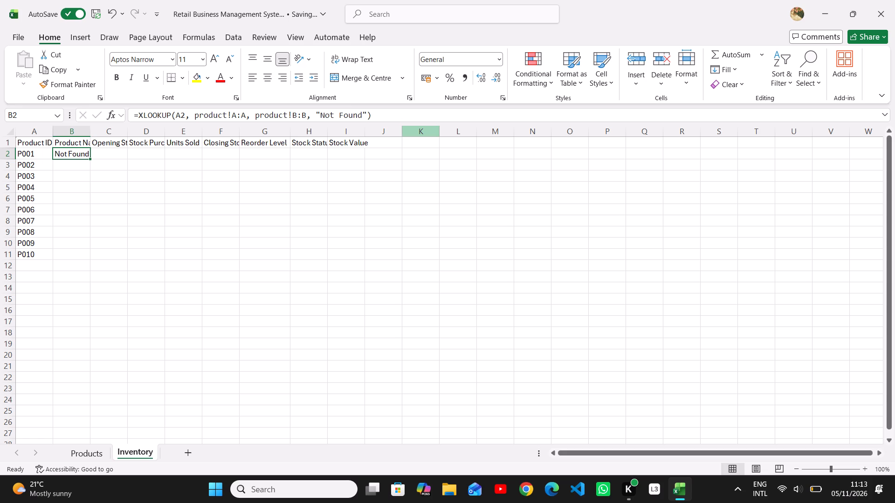
pyautogui.click(194, 114)
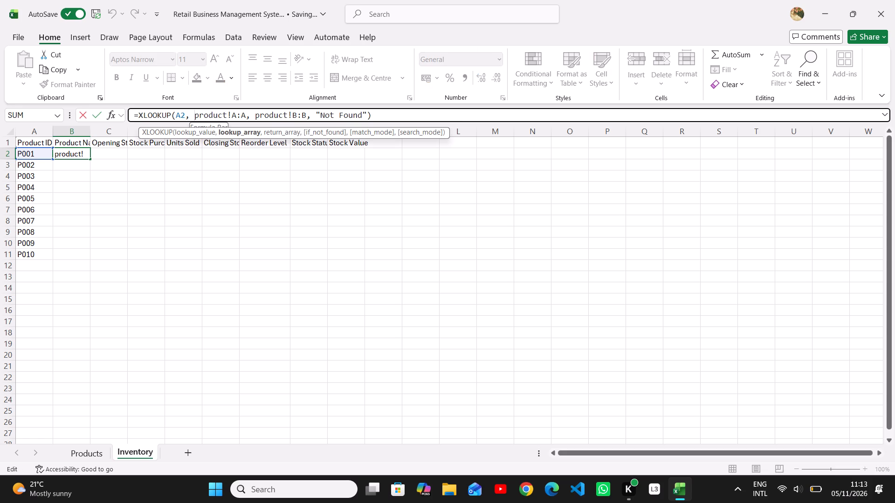
pyautogui.press('BackSpace')
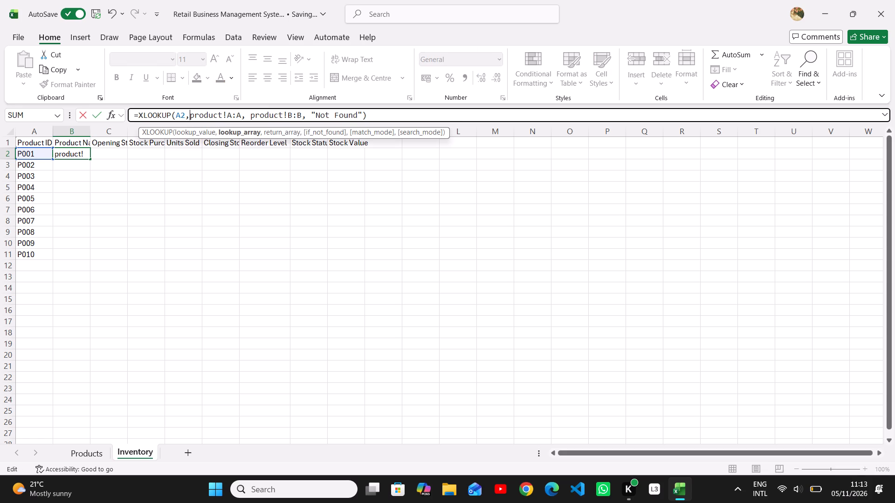
pyautogui.click(250, 116)
pyautogui.press('BackSpace')
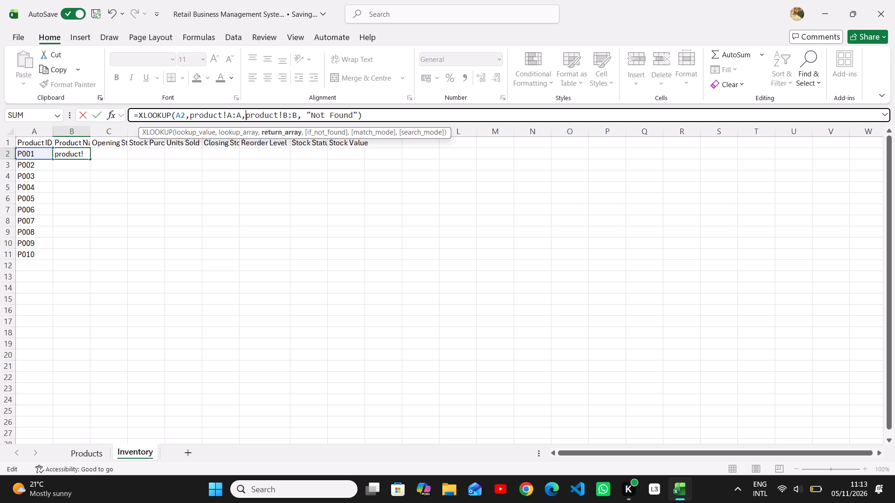
pyautogui.click(307, 114)
pyautogui.press('BackSpace')
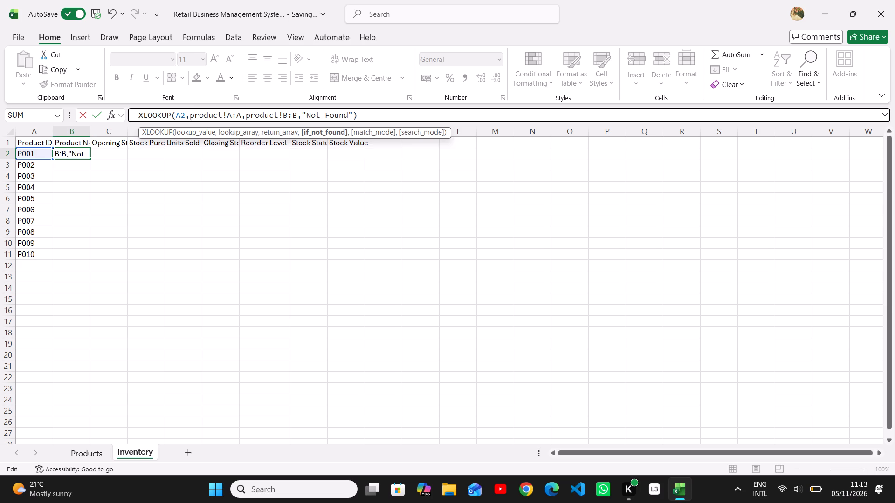
pyautogui.press('Return')
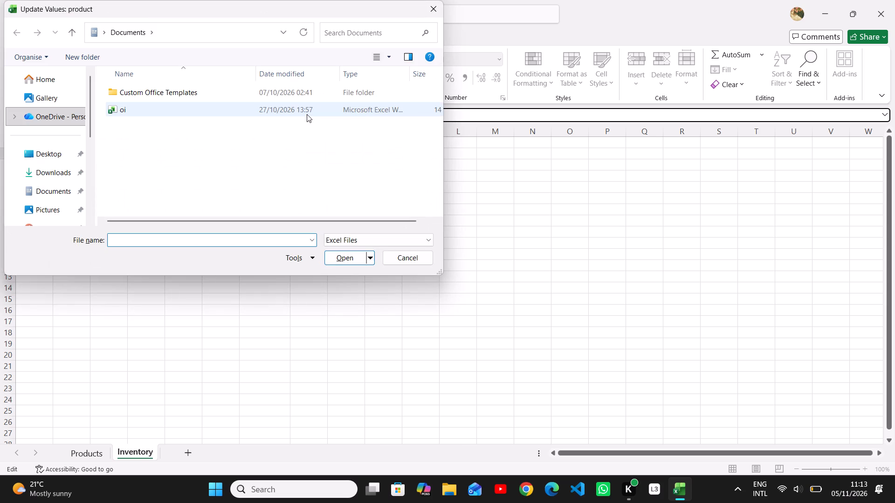
pyautogui.click(428, 8)
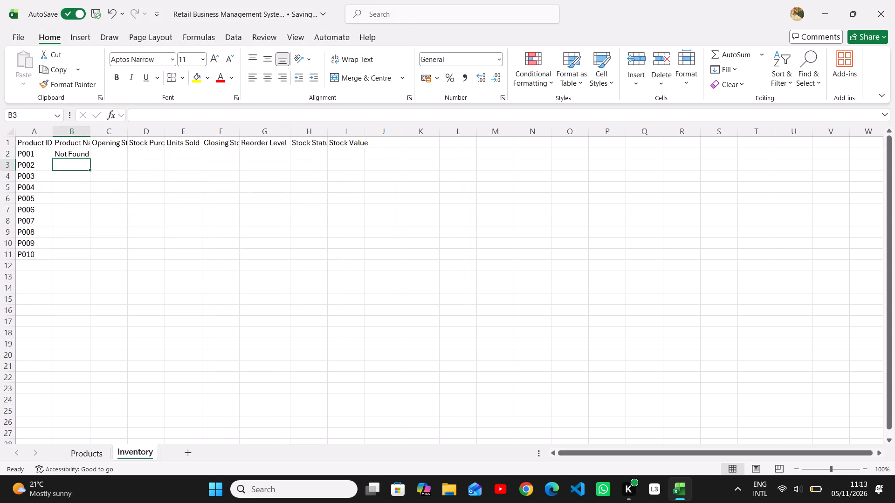
# Select cell B2 on the Inventory sheet, which holds the XLOOKUP formula.
pyautogui.click(70, 154)
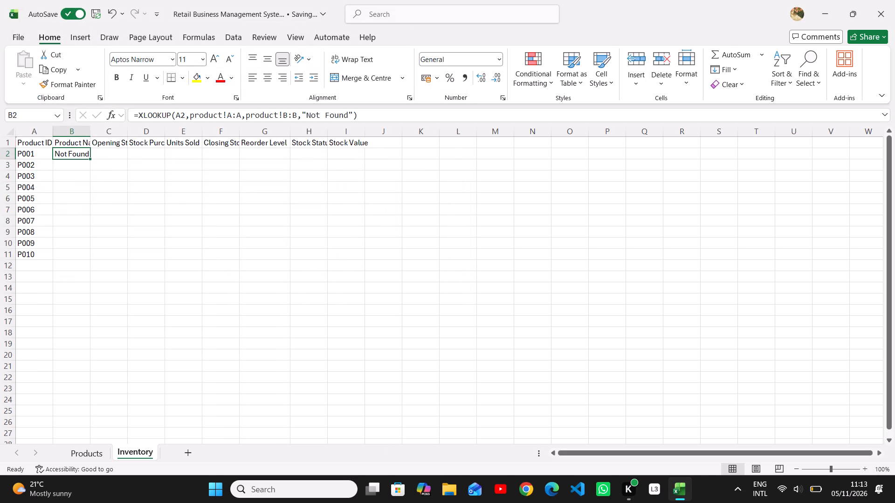
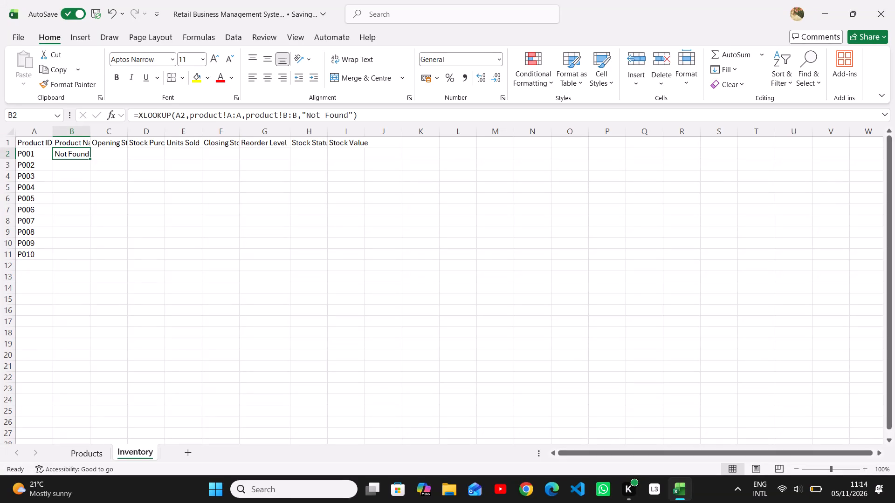
# Add an s to both sheet references in B2's XLOOKUP formula, entering them as producst!A:A and products!B:B.
pyautogui.click(220, 116)
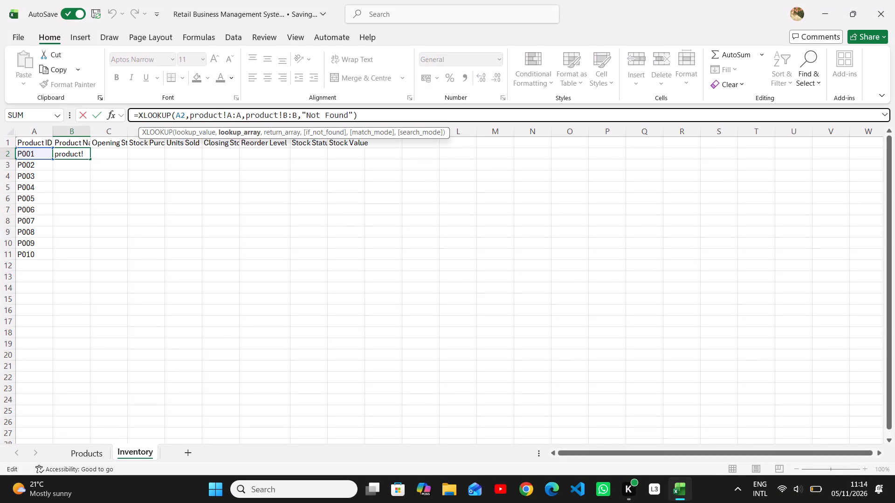
pyautogui.press('s')
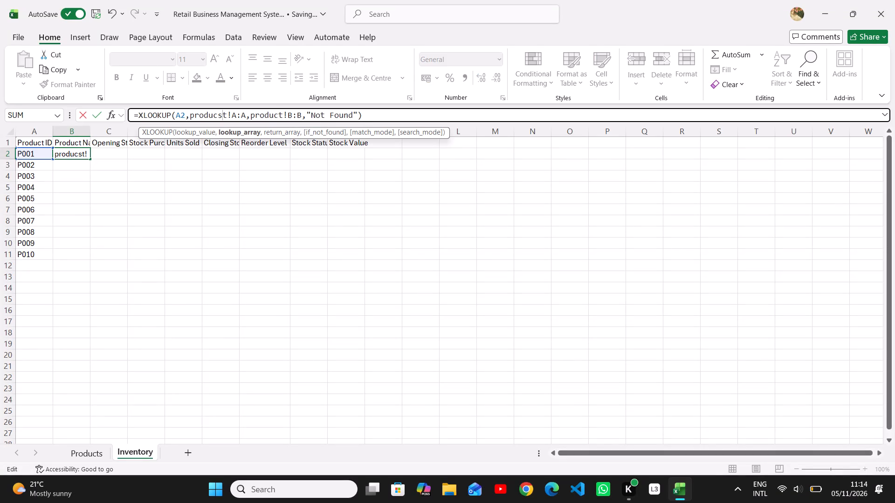
pyautogui.click(282, 112)
pyautogui.press('s')
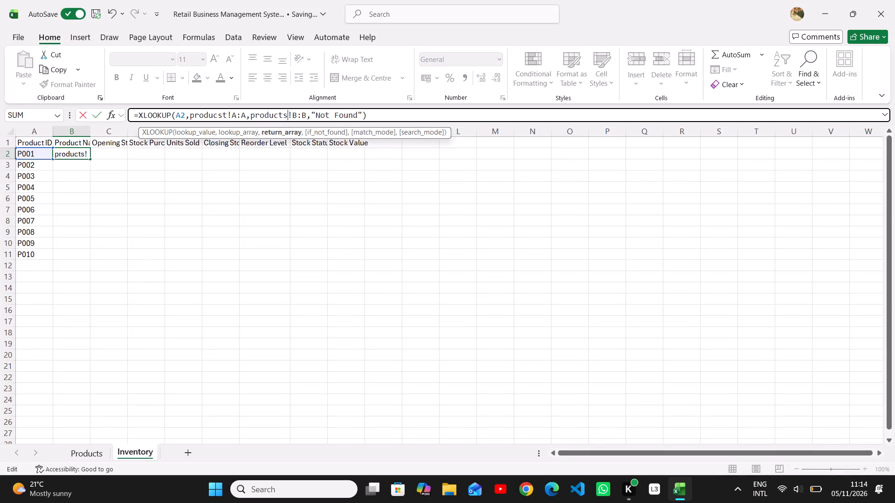
pyautogui.press('Return')
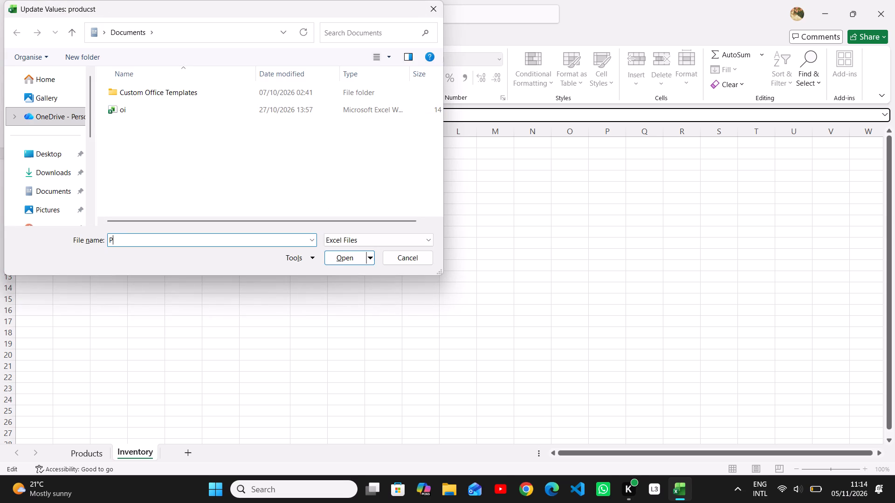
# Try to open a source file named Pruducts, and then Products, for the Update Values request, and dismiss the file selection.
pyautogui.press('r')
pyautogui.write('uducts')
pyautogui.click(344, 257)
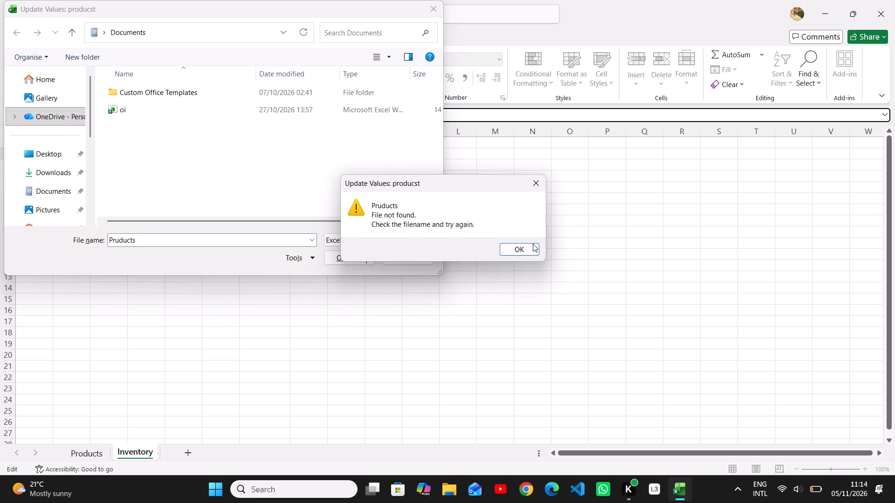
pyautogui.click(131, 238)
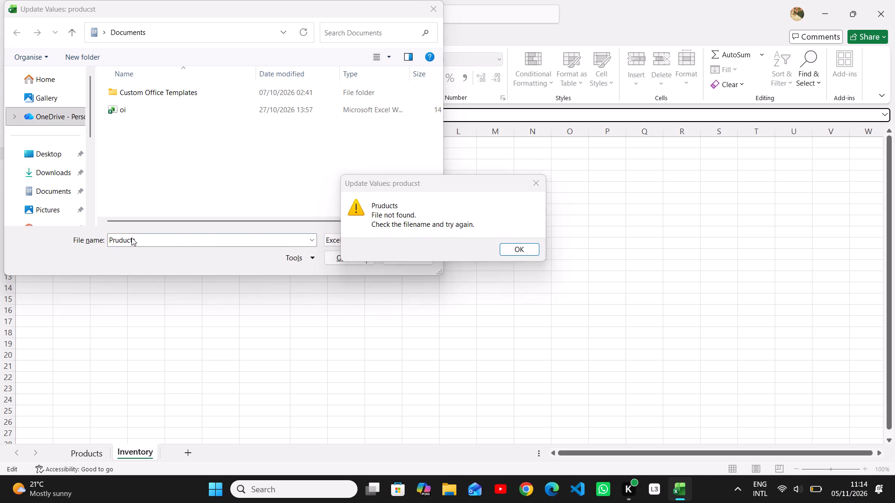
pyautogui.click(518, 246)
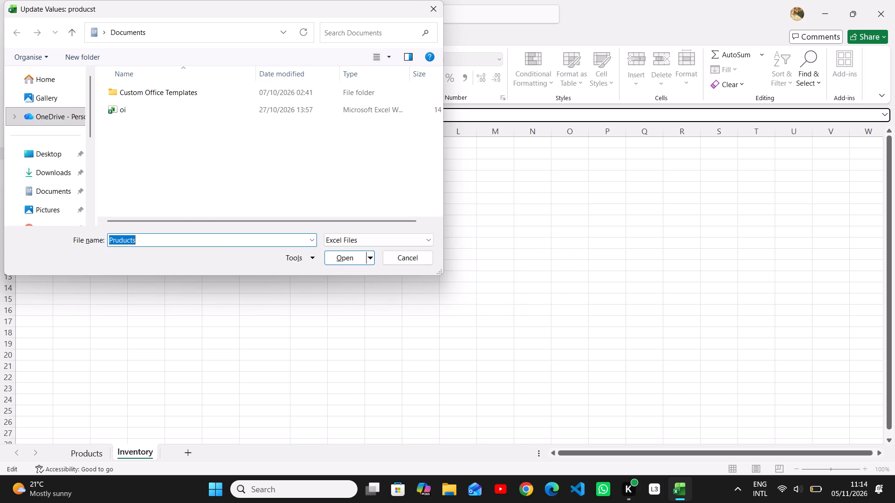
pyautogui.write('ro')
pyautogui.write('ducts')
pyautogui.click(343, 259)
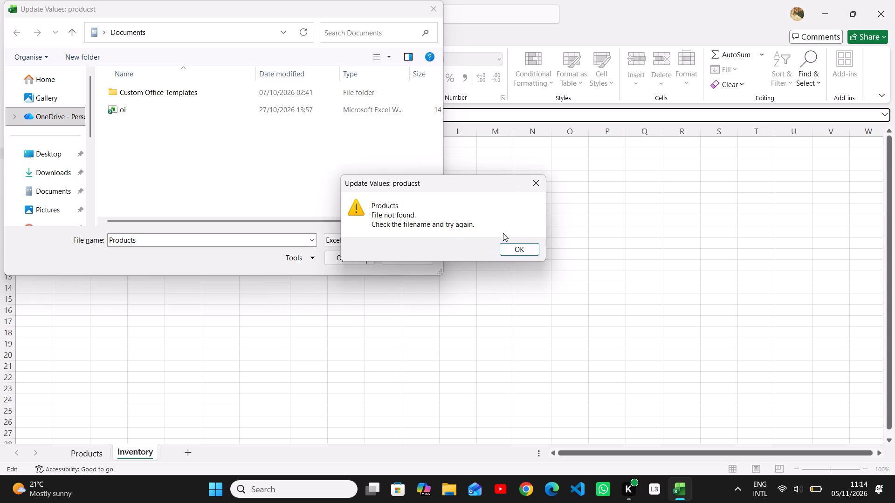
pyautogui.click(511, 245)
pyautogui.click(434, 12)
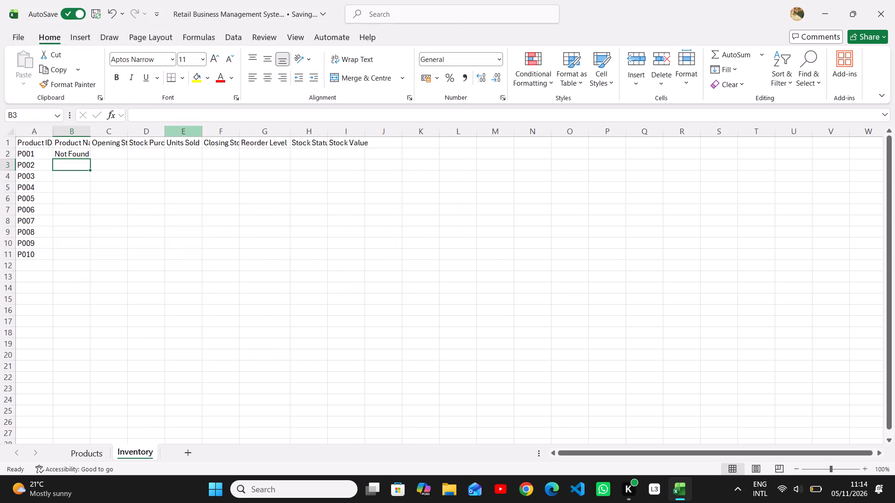
# Correct the misspelled lookup array reference in B2's XLOOKUP formula to products!A:A.
pyautogui.click(83, 154)
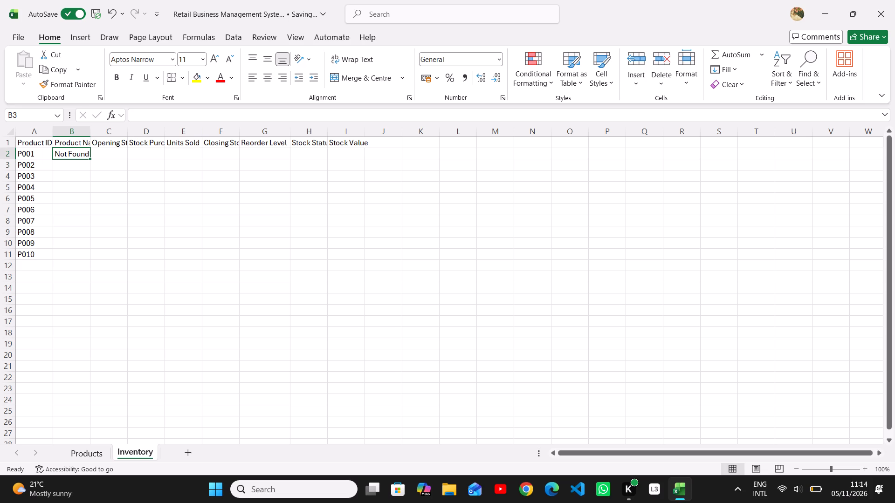
pyautogui.click(221, 116)
pyautogui.press('BackSpace')
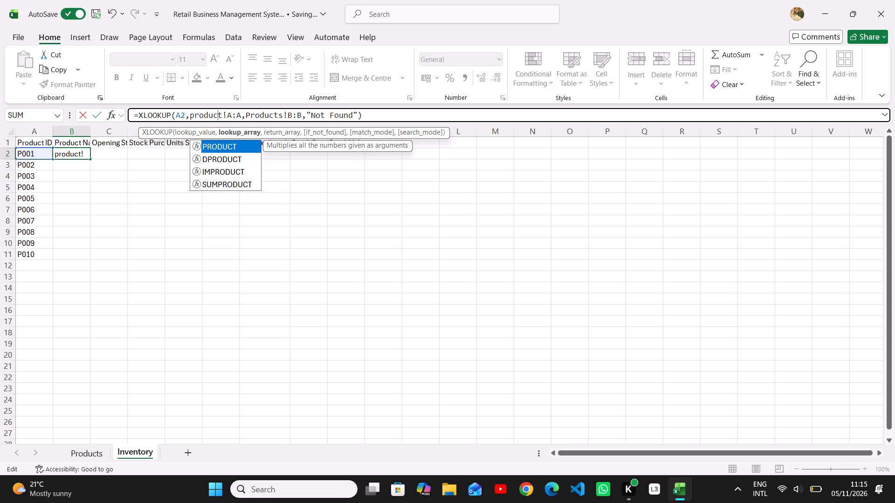
pyautogui.click(221, 113)
pyautogui.press('s')
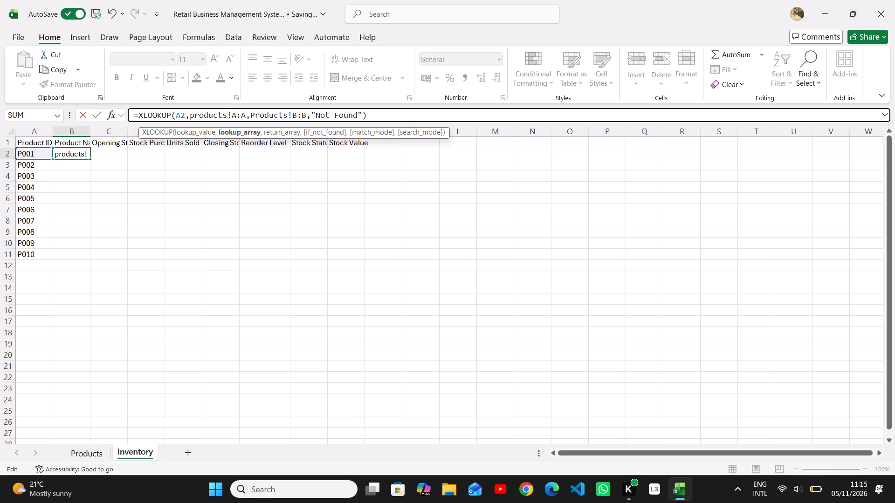
pyautogui.press('Return')
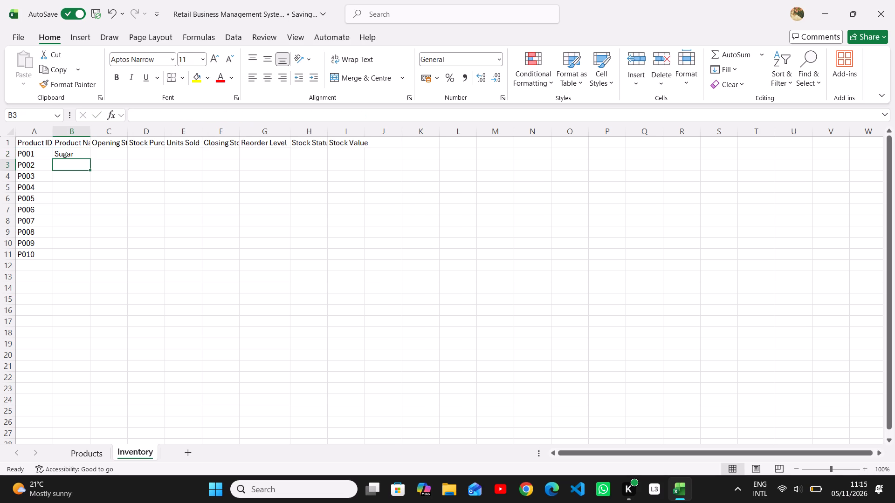
# Fill the XLOOKUP formula from B2 down to B11 for all the listed product IDs.
pyautogui.click(84, 153)
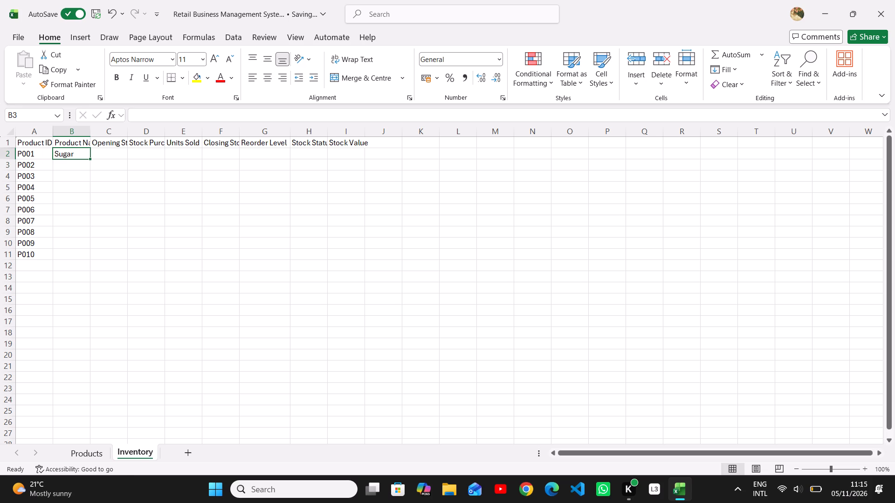
pyautogui.moveTo(89, 158); pyautogui.dragTo(88, 254)
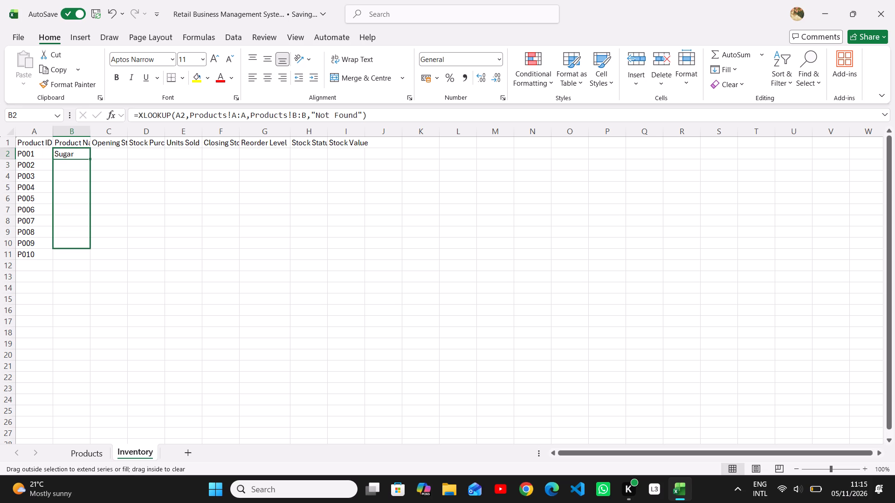
pyautogui.moveTo(88, 254); pyautogui.dragTo(89, 255)
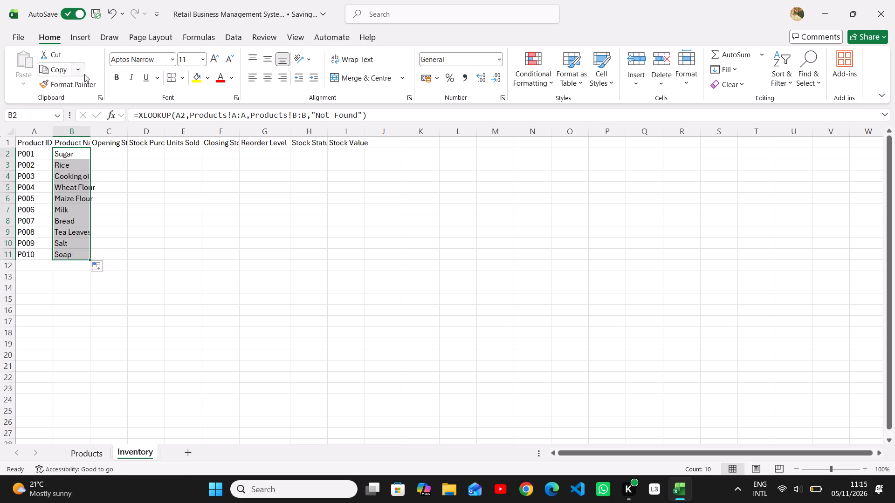
# Widen columns B and C on the Inventory sheet to fit the Product Name and Opening Stock headers.
pyautogui.moveTo(89, 131); pyautogui.dragTo(97, 131)
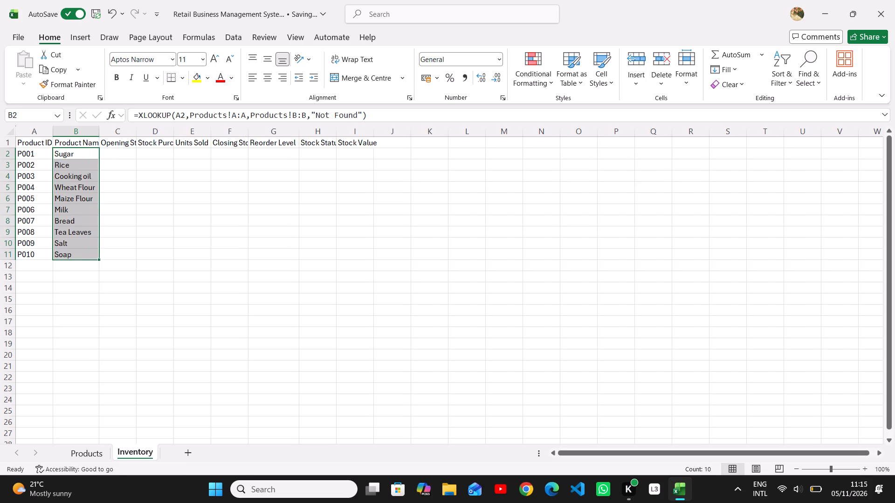
pyautogui.moveTo(97, 131); pyautogui.dragTo(103, 131)
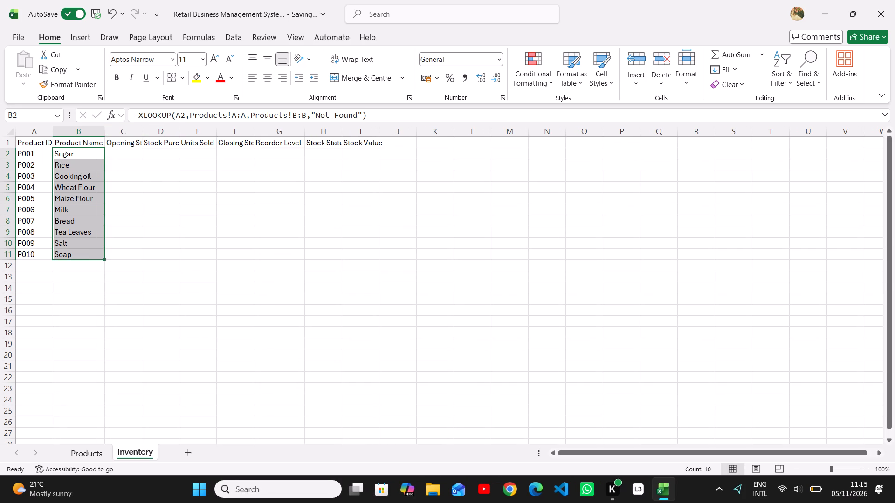
pyautogui.moveTo(143, 129); pyautogui.dragTo(150, 129)
pyautogui.moveTo(150, 129); pyautogui.dragTo(157, 129)
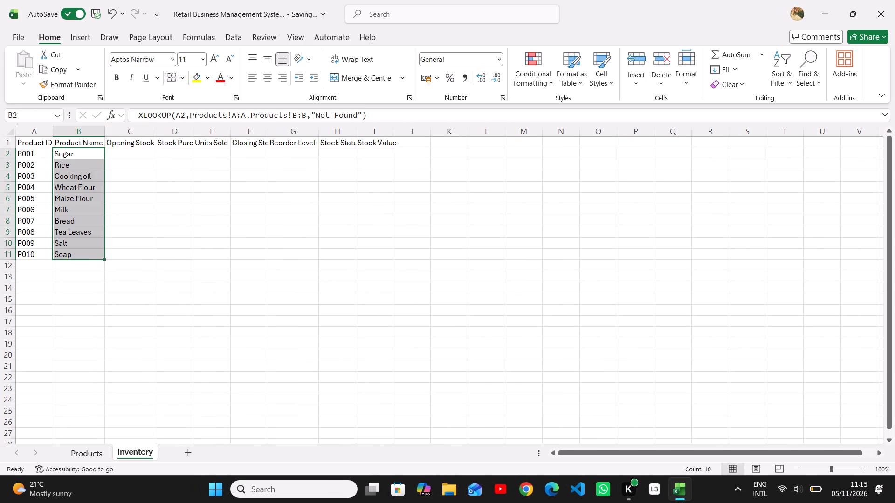
pyautogui.click(193, 126)
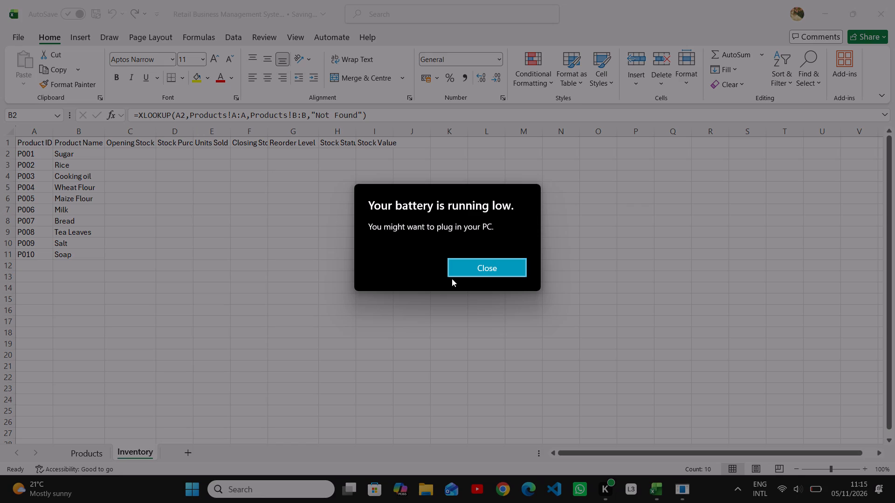
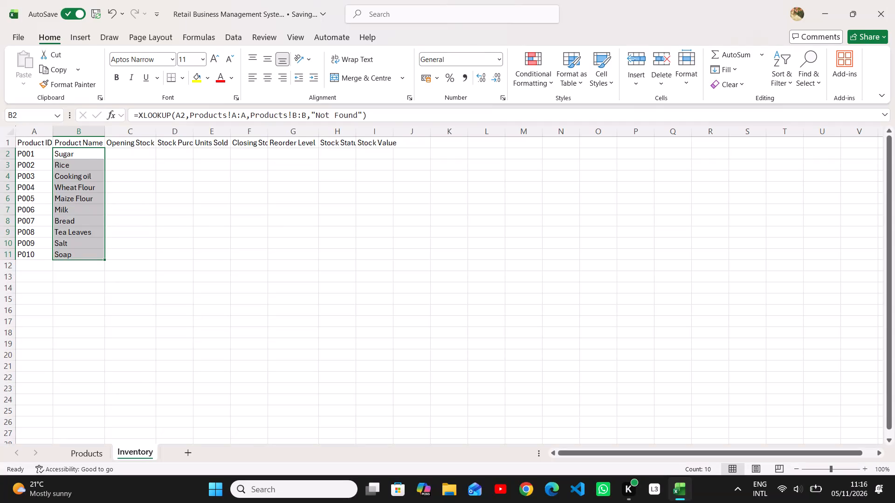
# Select cell C2, the Opening Stock cell for product P001, on the Inventory sheet.
pyautogui.click(131, 156)
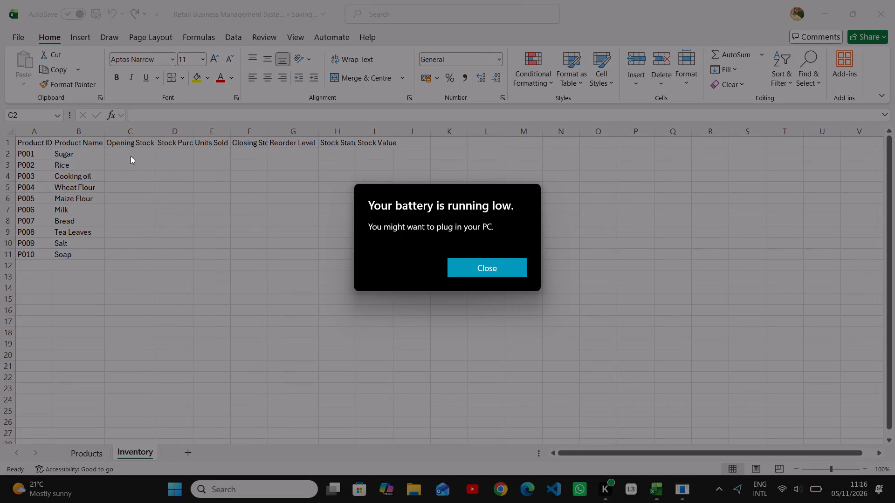
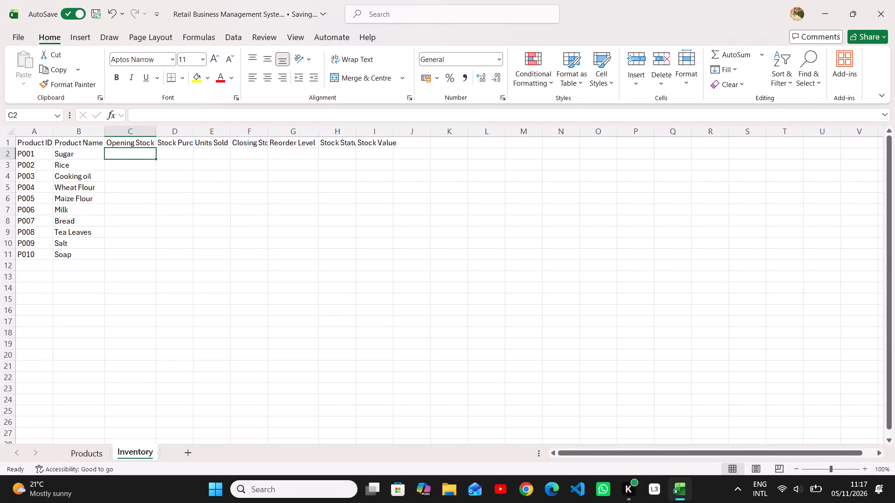
# Enter the formula =XLOOKUP(A2,Products!A:A,Products!G:G,0) in the Opening Stock cell C2 for product P001.
pyautogui.press('=')
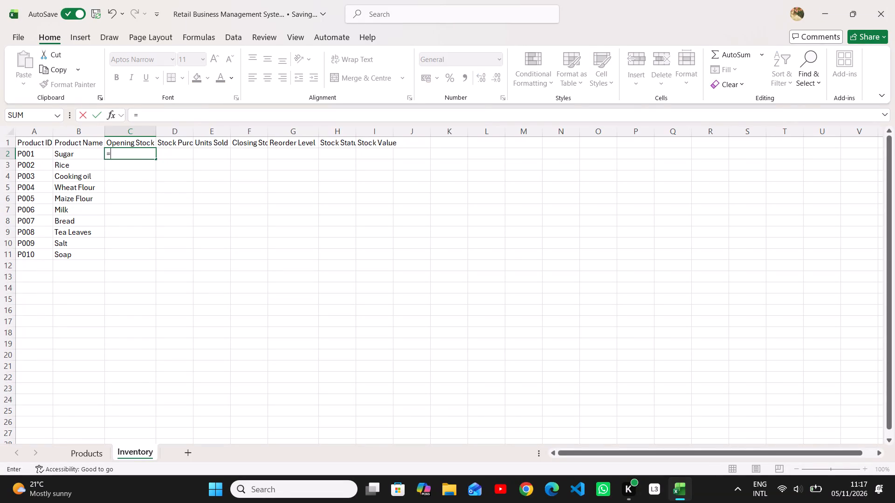
pyautogui.write('loo')
pyautogui.press('BackSpace')
pyautogui.press('BackSpace')
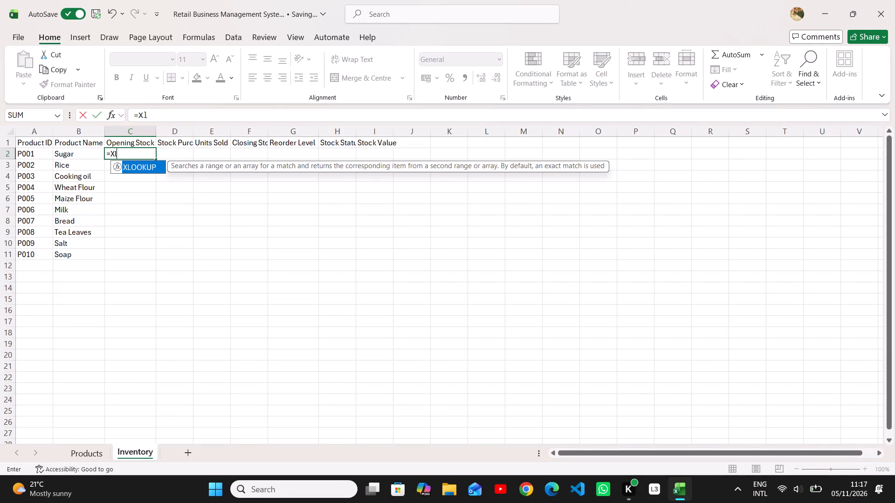
pyautogui.press('BackSpace')
pyautogui.write('LOOK')
pyautogui.write('UP')
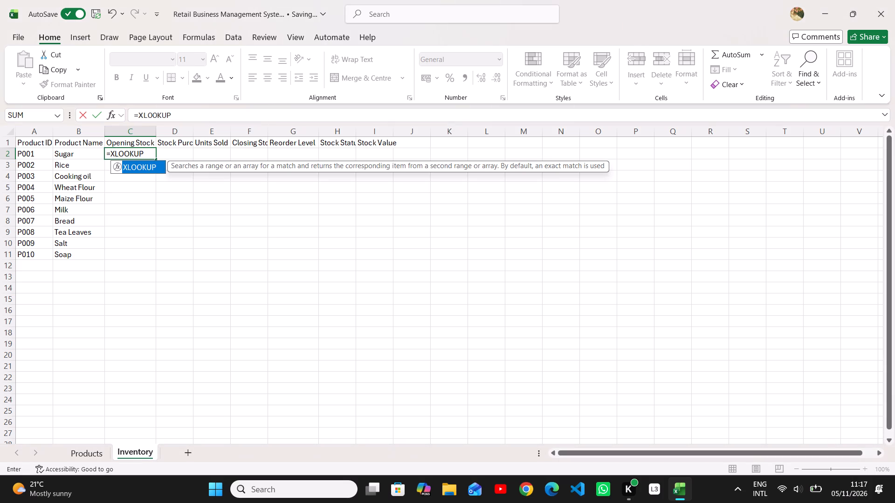
pyautogui.hotkey('shift', ')')
pyautogui.press('BackSpace')
pyautogui.hotkey('shift', '(')
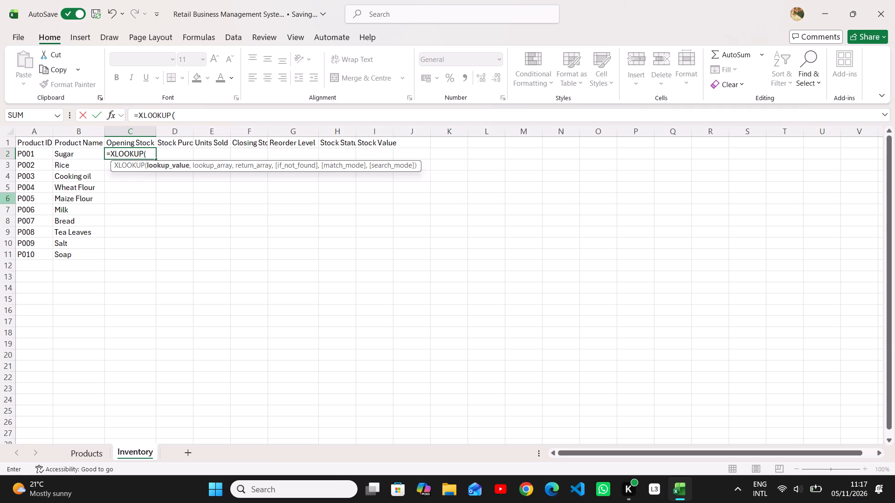
pyautogui.write('A2')
pyautogui.press(',')
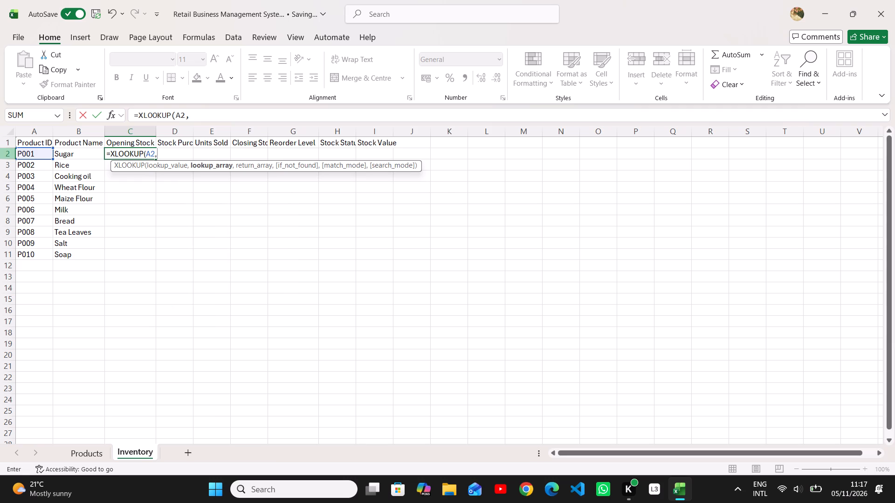
pyautogui.press('r')
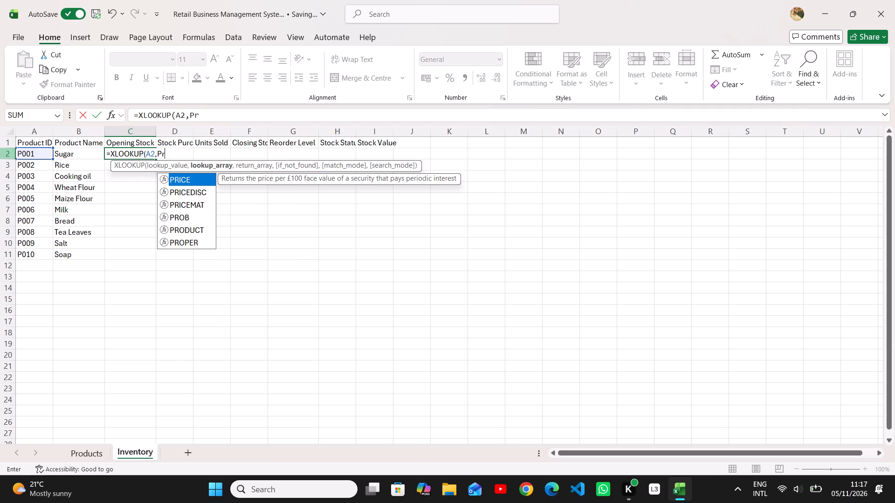
pyautogui.write('oducts')
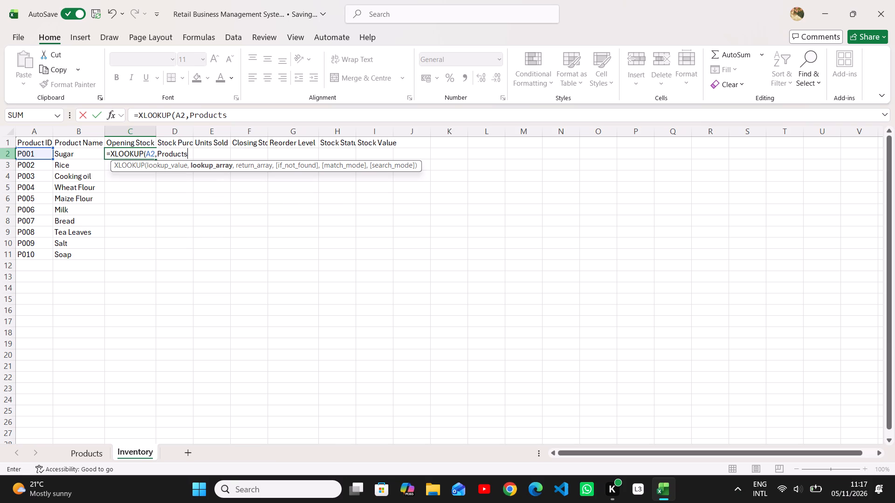
pyautogui.hotkey('shift', '!')
pyautogui.click(0, 148)
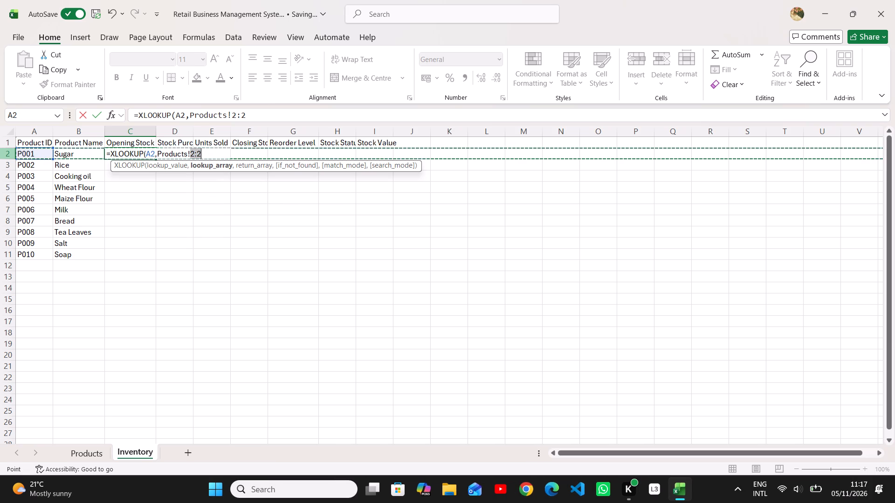
pyautogui.press('BackSpace')
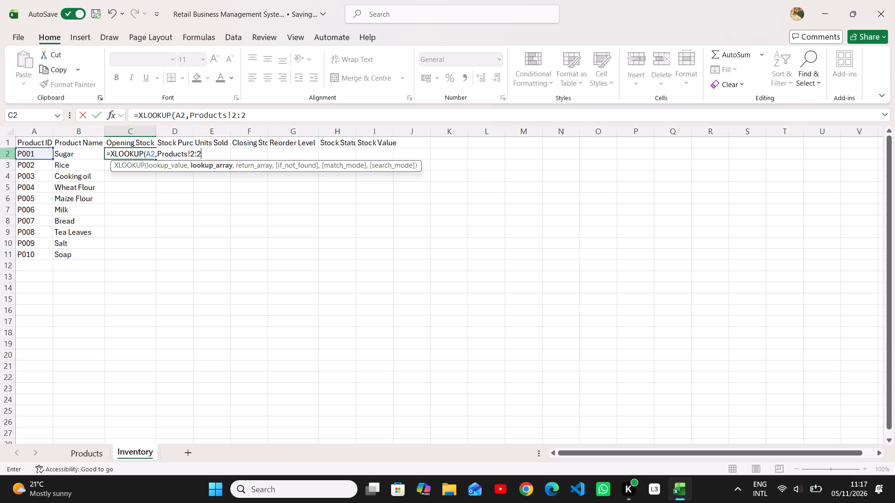
pyautogui.press('BackSpace')
pyautogui.press('BackSpace')
pyautogui.press('BackSpace')
pyautogui.press('BackSpace')
pyautogui.hotkey('shift', '!')
pyautogui.press('BackSpace')
pyautogui.press('a')
pyautogui.hotkey('shift', ':')
pyautogui.press('a')
pyautogui.press('a')
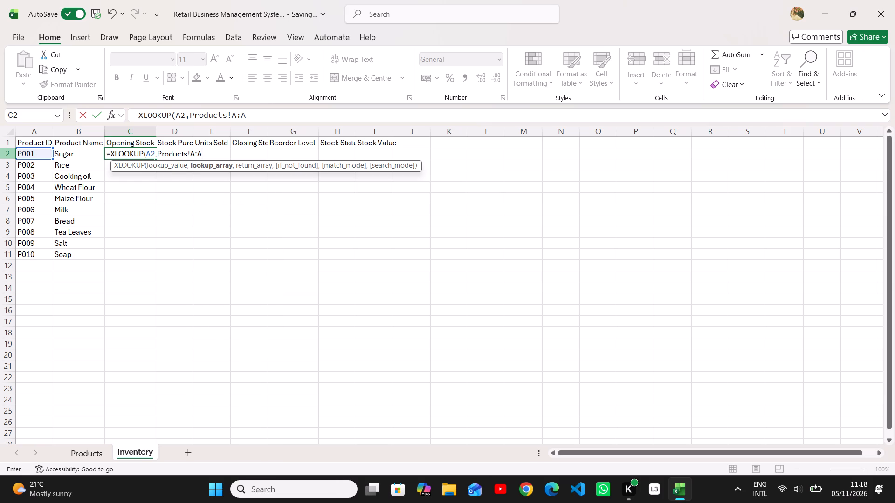
pyautogui.write(',')
pyautogui.press('space')
pyautogui.press('BackSpace')
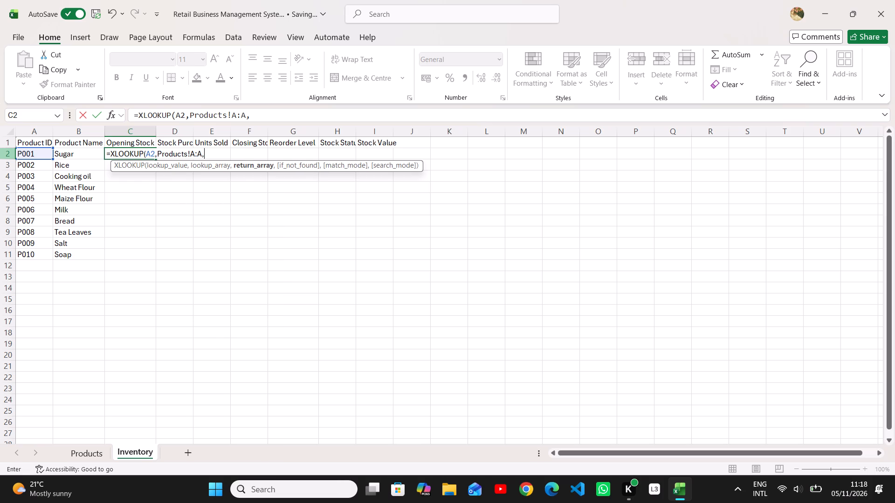
pyautogui.write('pr')
pyautogui.press('BackSpace')
pyautogui.press('BackSpace')
pyautogui.write('ro')
pyautogui.write('ducts')
pyautogui.hotkey('shift', ':')
pyautogui.hotkey('shift', 'BackSpace')
pyautogui.hotkey('shift', '!')
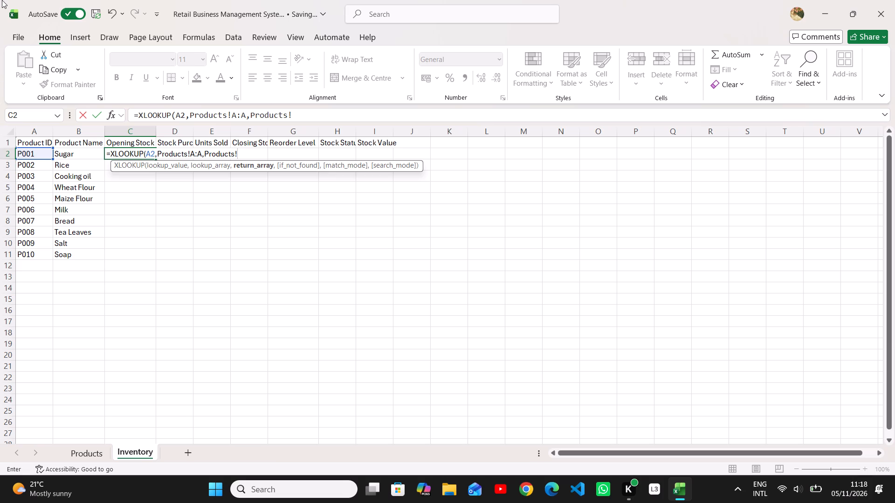
pyautogui.press('g')
pyautogui.hotkey('shift', ':')
pyautogui.press('g')
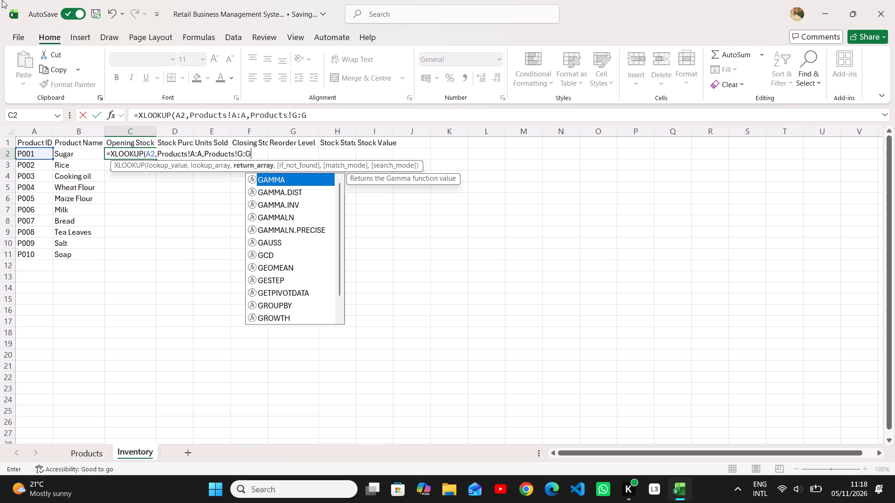
pyautogui.press(',')
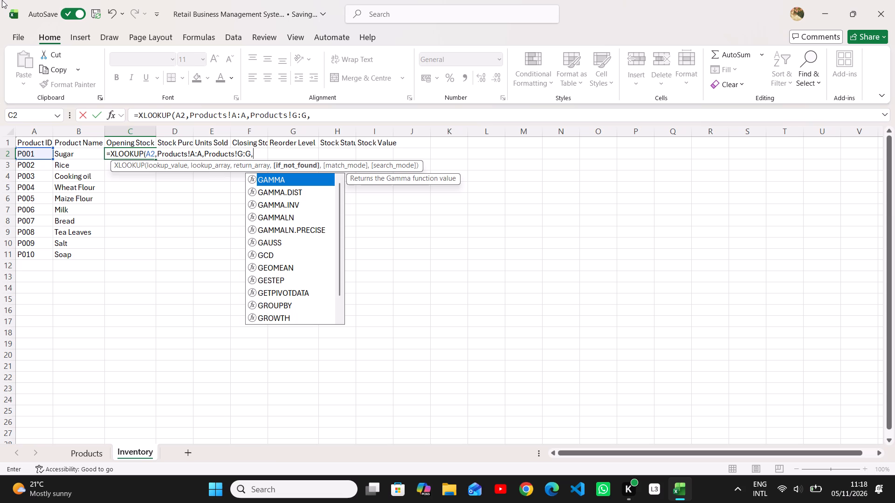
pyautogui.press('0')
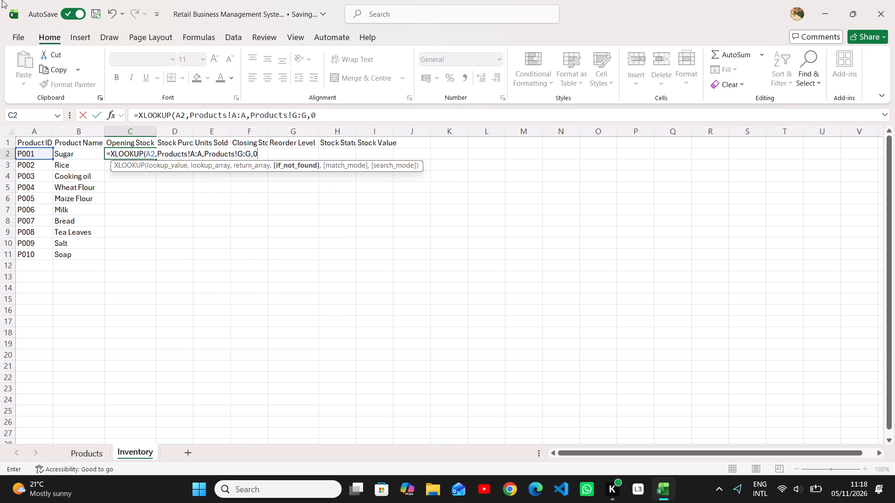
pyautogui.hotkey('shift', ')')
pyautogui.press('Return')
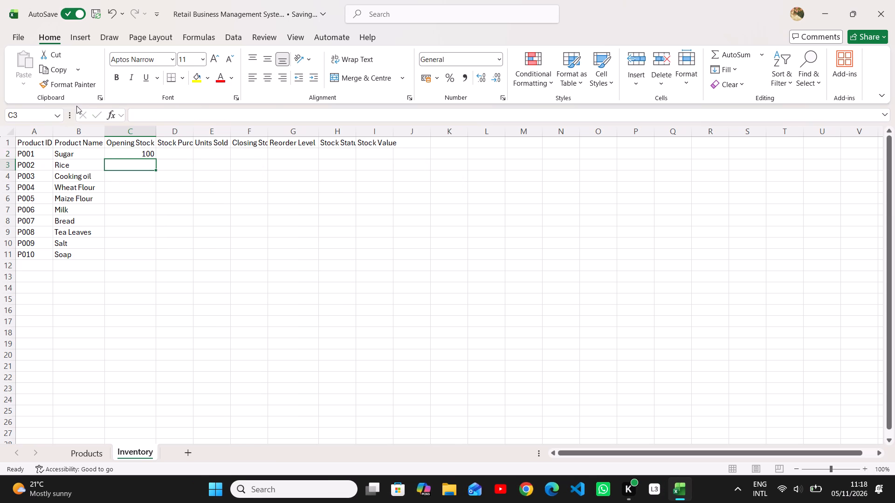
# Fill the Opening Stock formula from C2 down to C11 for all products through P010.
pyautogui.click(124, 150)
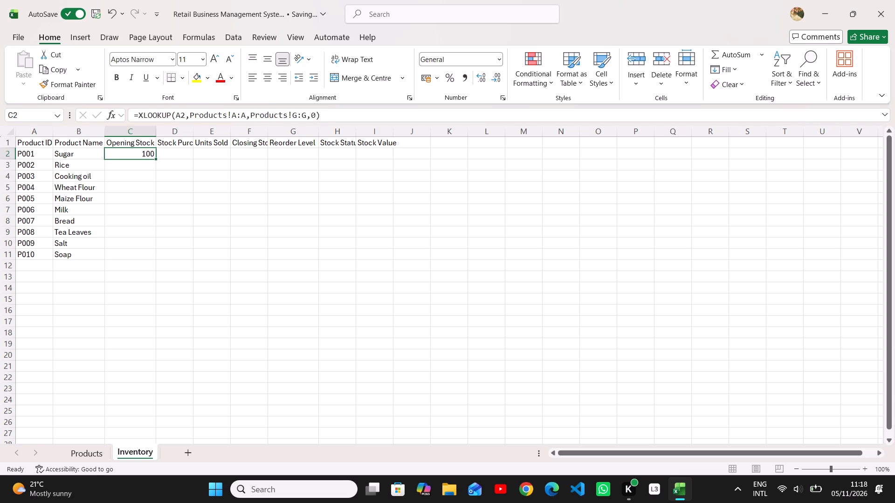
pyautogui.moveTo(157, 157); pyautogui.dragTo(164, 265)
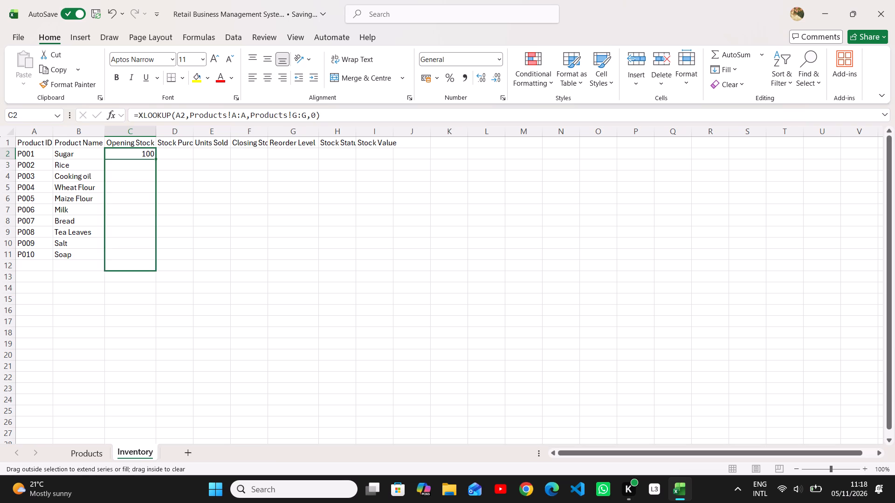
pyautogui.moveTo(164, 265); pyautogui.dragTo(269, 259)
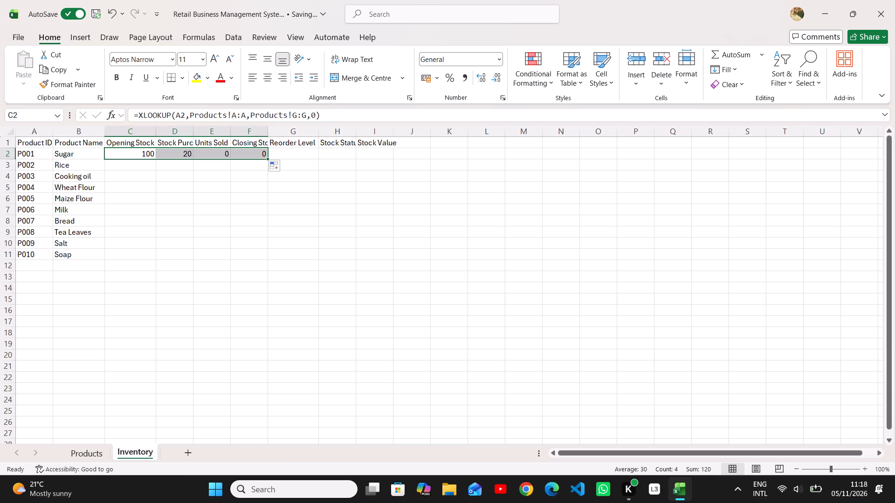
pyautogui.click(137, 156)
pyautogui.moveTo(154, 158); pyautogui.dragTo(151, 255)
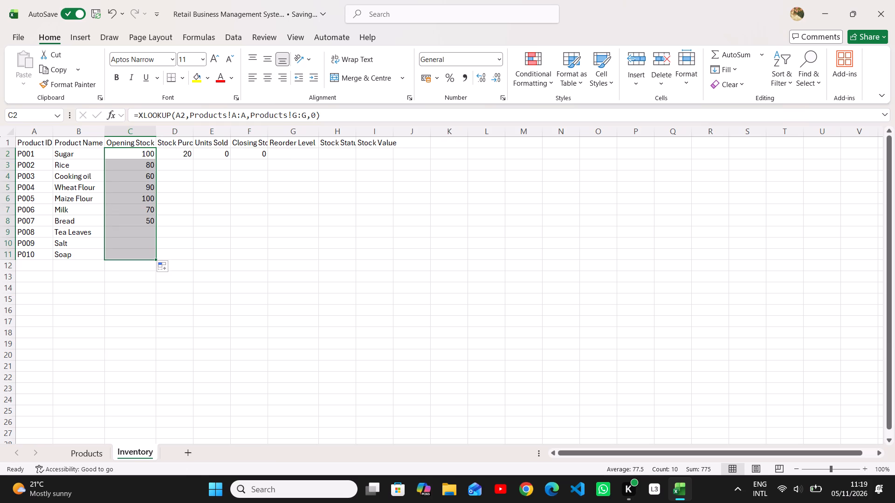
# Enter the purchased stock quantities 50, 30, 20, 40 and 25 for products P001 to P005 in cells D2 to D6.
pyautogui.click(167, 154)
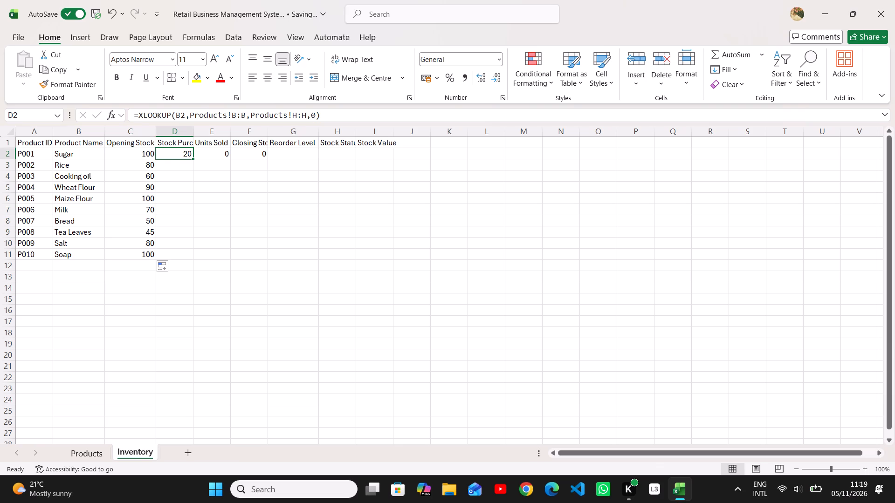
pyautogui.write('50')
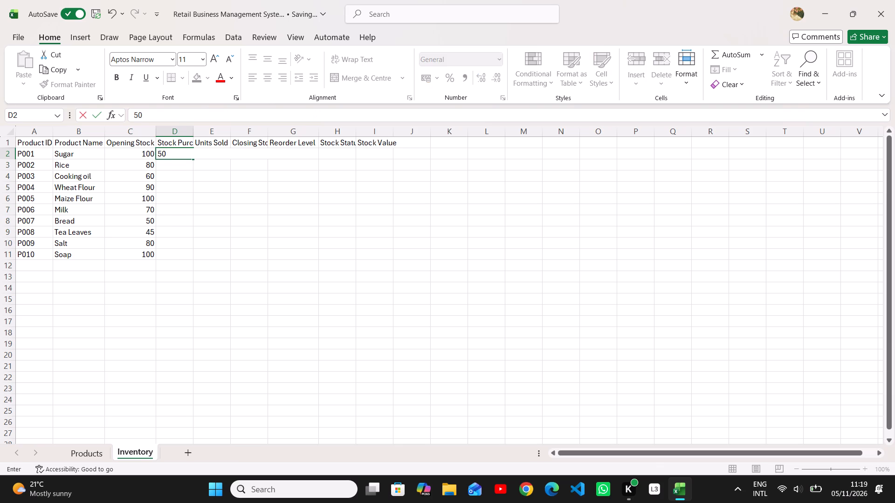
pyautogui.press('Down')
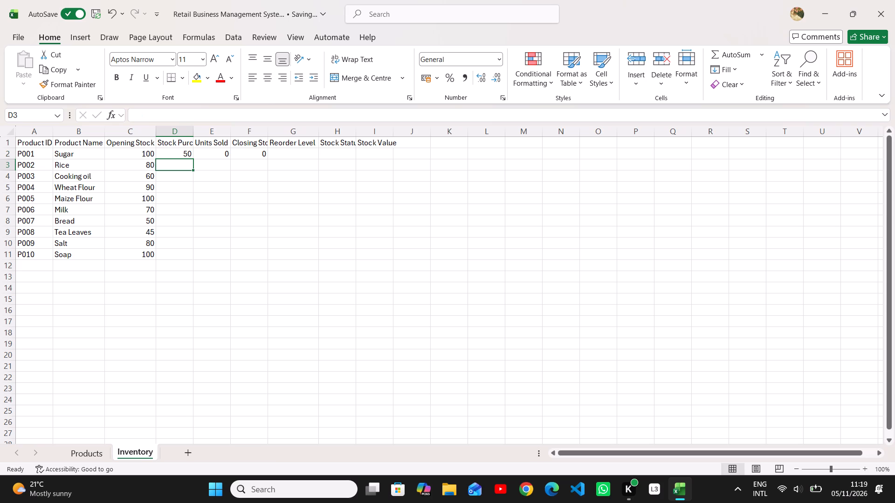
pyautogui.write('30')
pyautogui.press('Down')
pyautogui.write('20')
pyautogui.press('Down')
pyautogui.write('40')
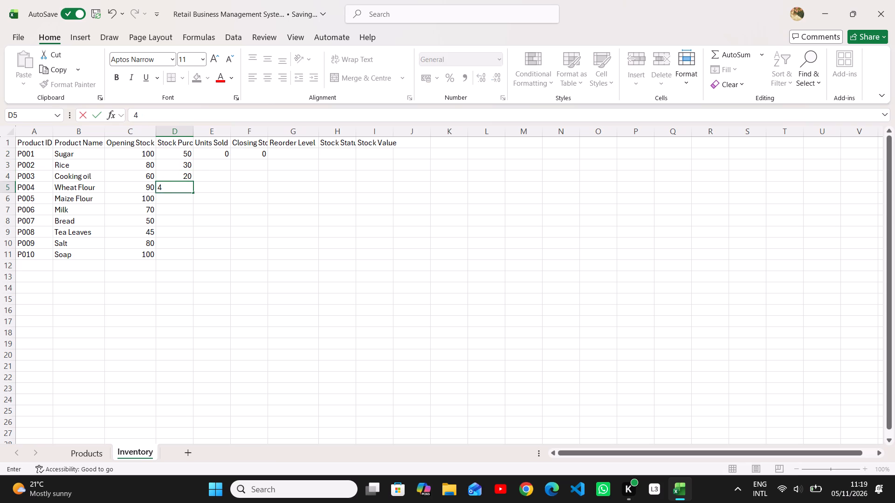
pyautogui.press('Down')
pyautogui.write('25')
pyautogui.press('Down')
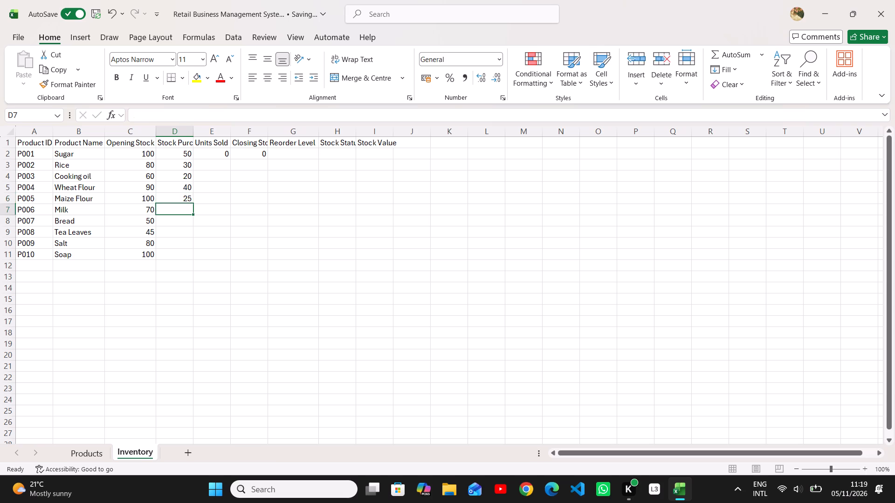
# Enter the purchased stock quantities 30, 20, 15, 40 and 25 for products P006 to P010 in cells D7 to D11.
pyautogui.press('3')
pyautogui.press('0')
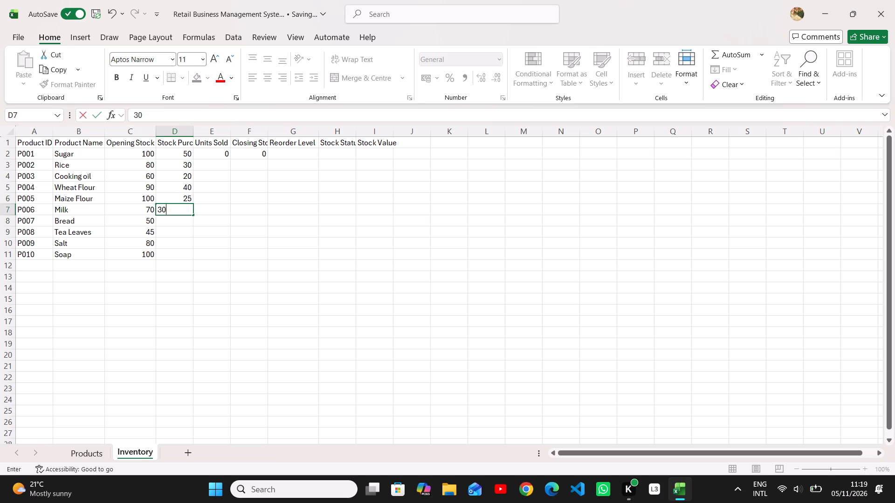
pyautogui.press('Down')
pyautogui.press('2')
pyautogui.press('0')
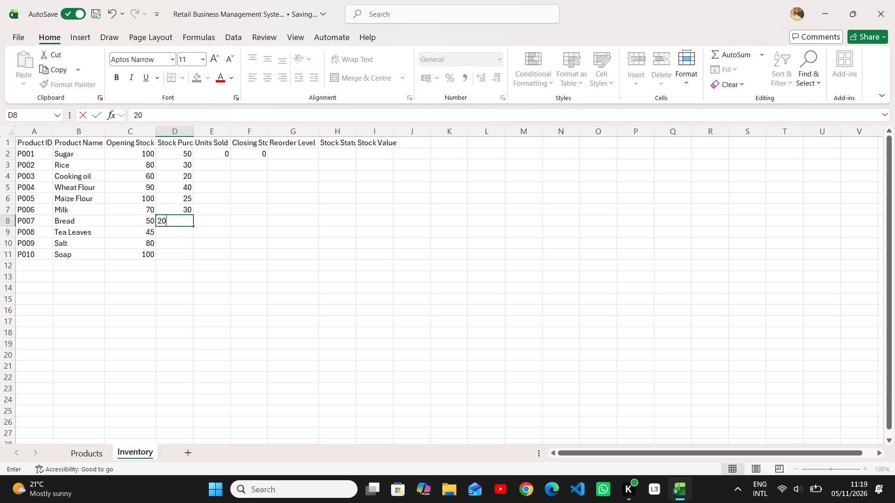
pyautogui.press('Down')
pyautogui.write('15')
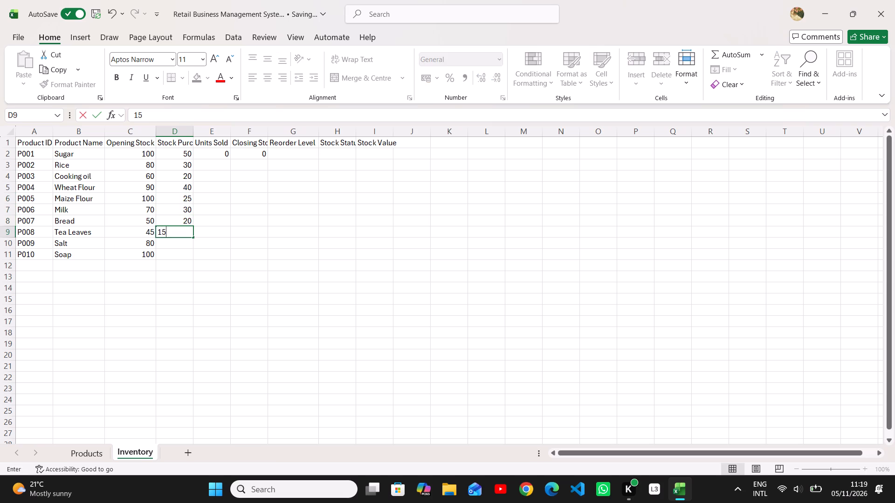
pyautogui.press('Down')
pyautogui.write('40')
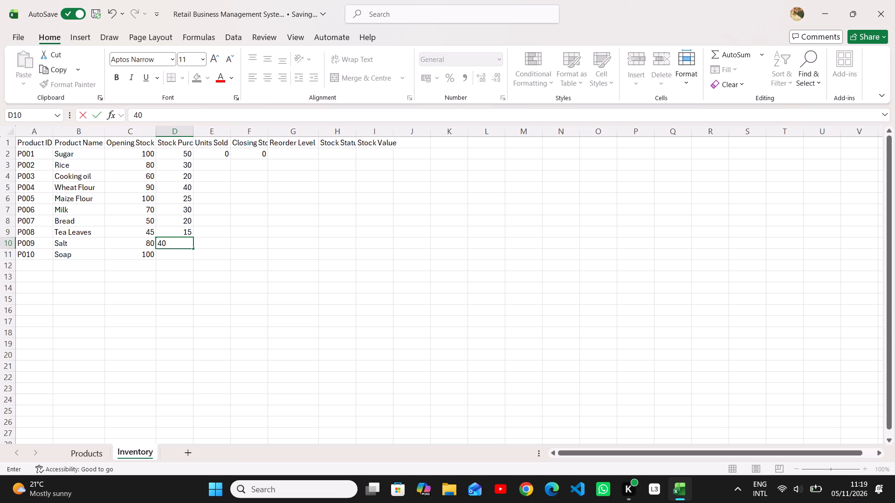
pyautogui.press('Down')
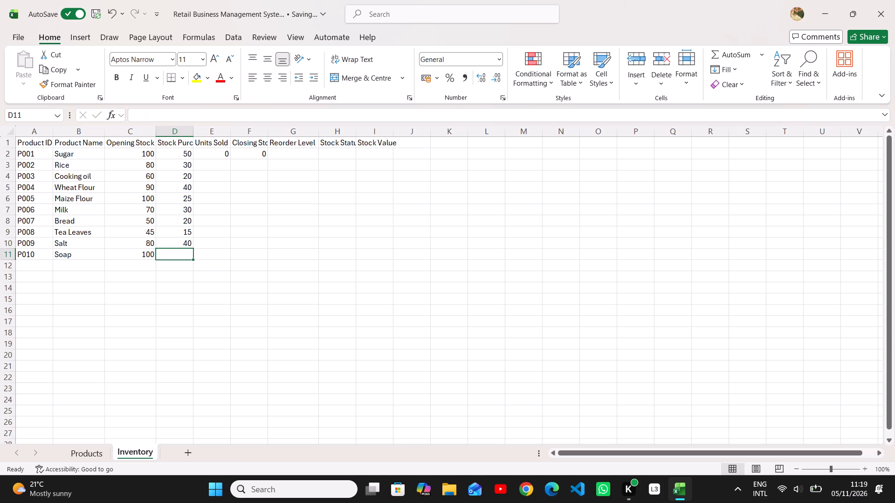
pyautogui.write('25')
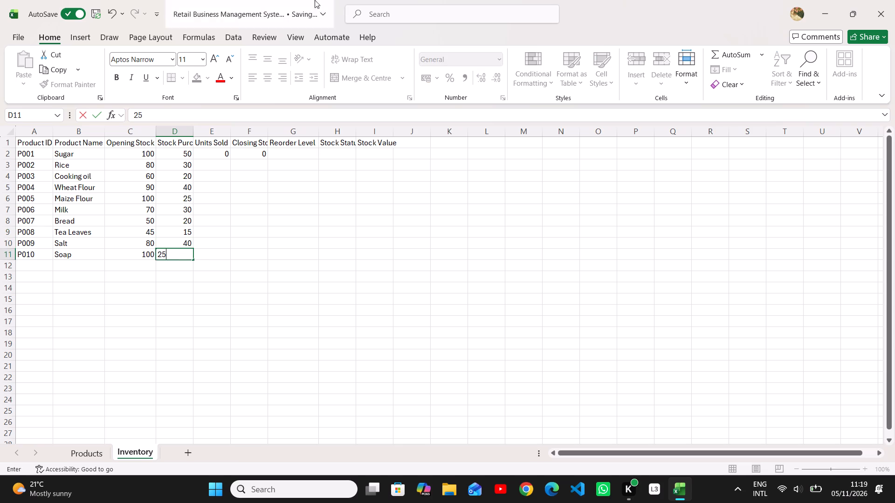
# Enter the Units Sold values 35, 20, 15, 25 and 30 for products P001 to P005 in cells E2 to E6.
pyautogui.click(208, 152)
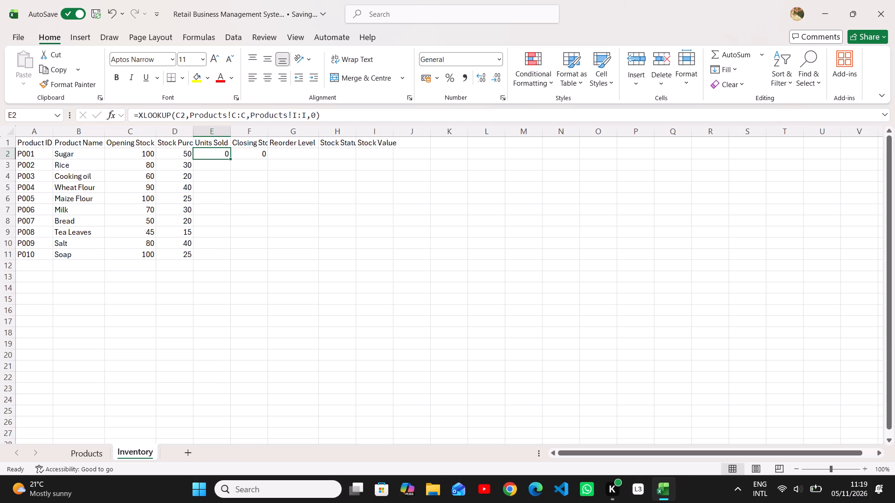
pyautogui.write('35')
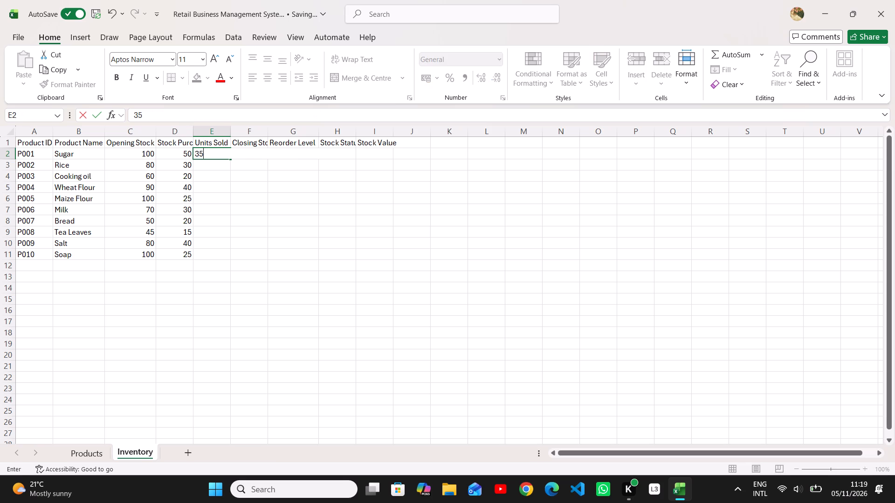
pyautogui.press('Down')
pyautogui.write('20')
pyautogui.press('Down')
pyautogui.press('1')
pyautogui.press('1')
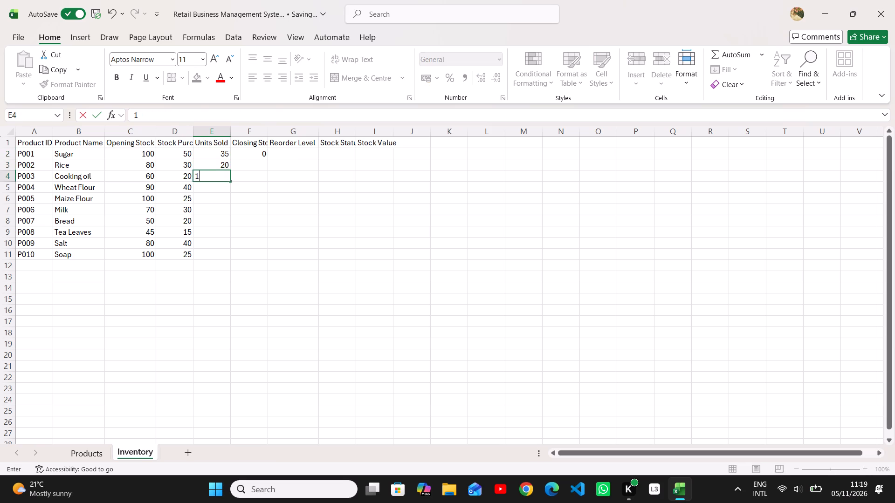
pyautogui.press('5')
pyautogui.press('BackSpace')
pyautogui.press('BackSpace')
pyautogui.press('5')
pyautogui.press('Down')
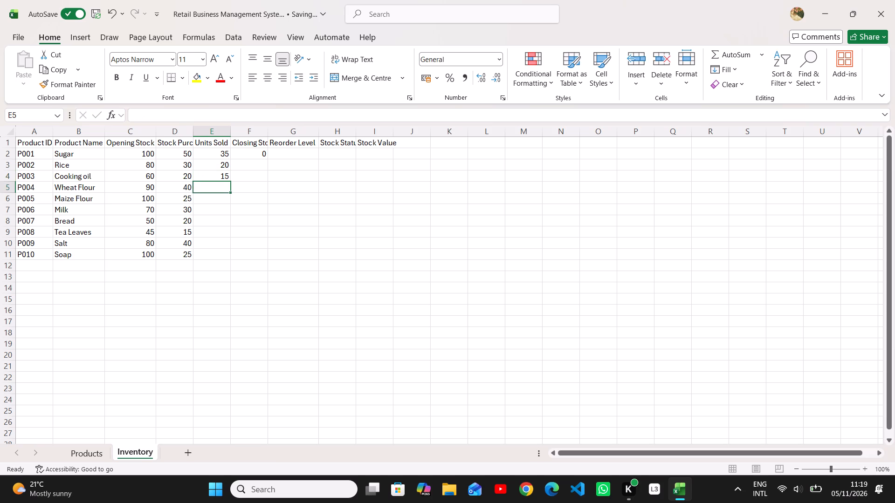
pyautogui.write('25')
pyautogui.press('Down')
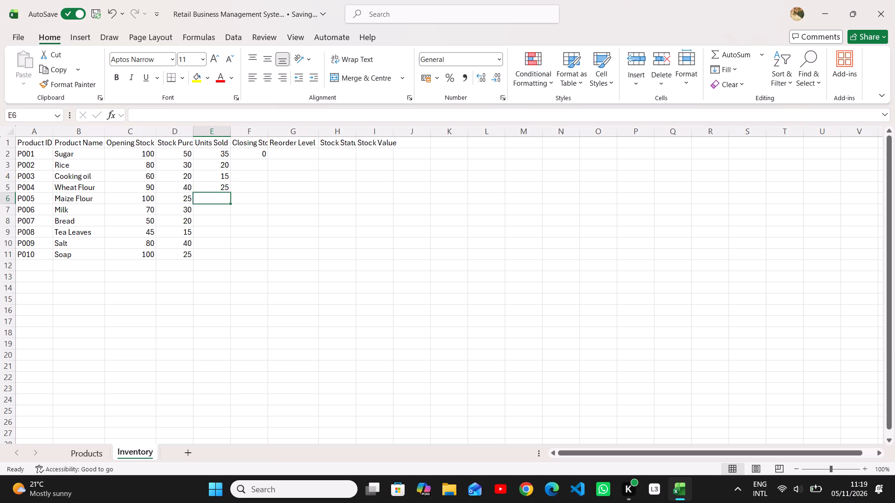
pyautogui.write('30')
pyautogui.press('Down')
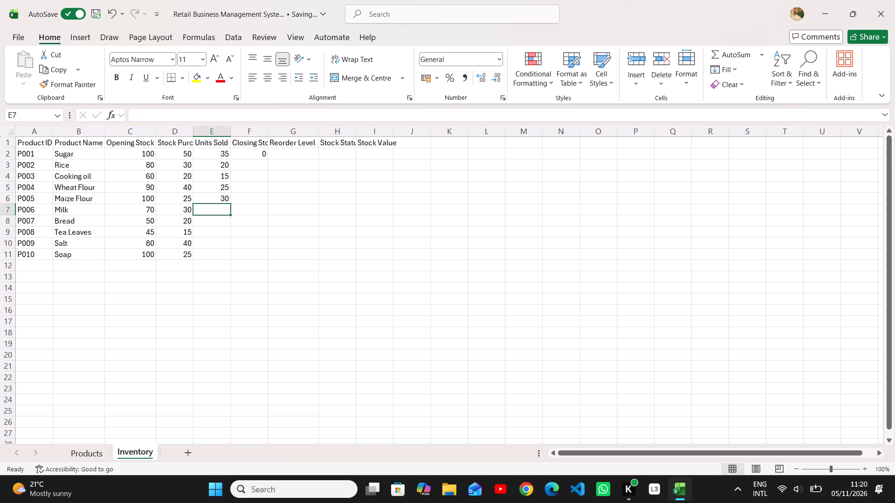
# Enter the Units Sold values 20, 15, 10, 25 and 30 for products P006 to P010 in cells E7 to E11.
pyautogui.write('20')
pyautogui.press('Down')
pyautogui.write('15')
pyautogui.press('Down')
pyautogui.write('10')
pyautogui.press('Down')
pyautogui.write('25')
pyautogui.press('Down')
pyautogui.write('30')
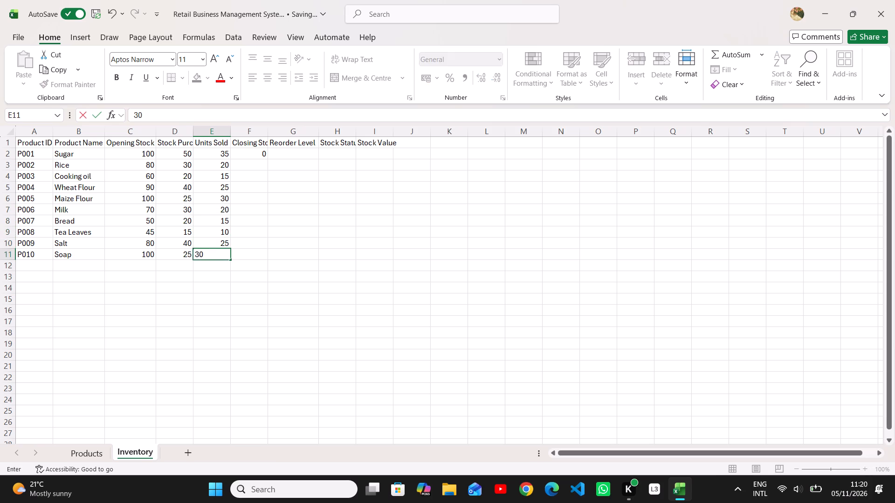
pyautogui.press('Down')
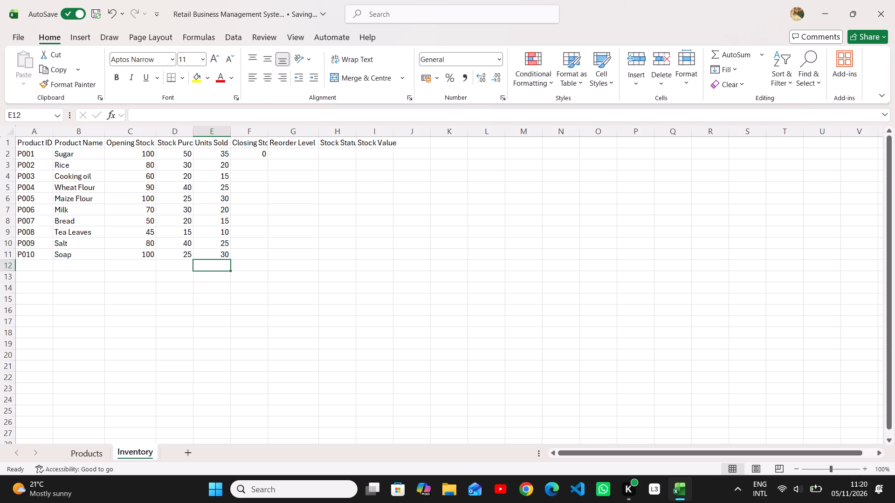
# Select cell F2, the Closing Stock cell for product P001, on the Inventory sheet.
pyautogui.click(247, 149)
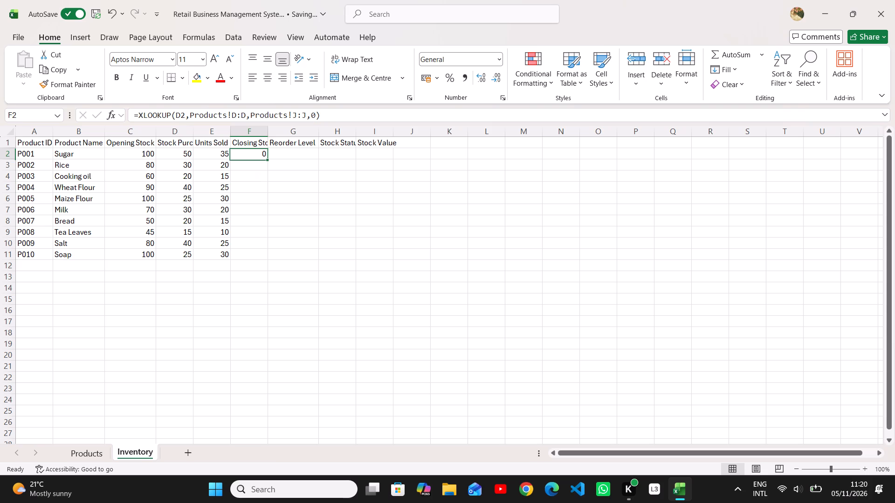
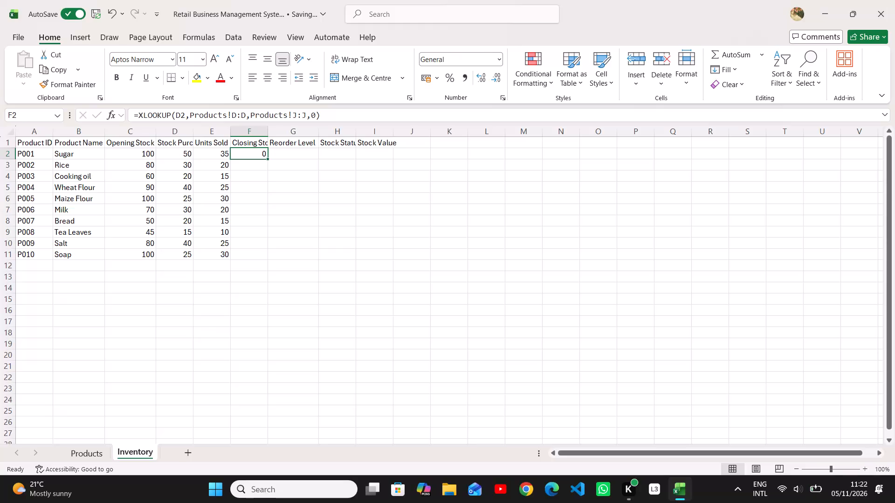
# Replace the formula in Closing Stock cell F2 with =C2+D2-E2 for product P001.
pyautogui.click(252, 152)
pyautogui.press('=')
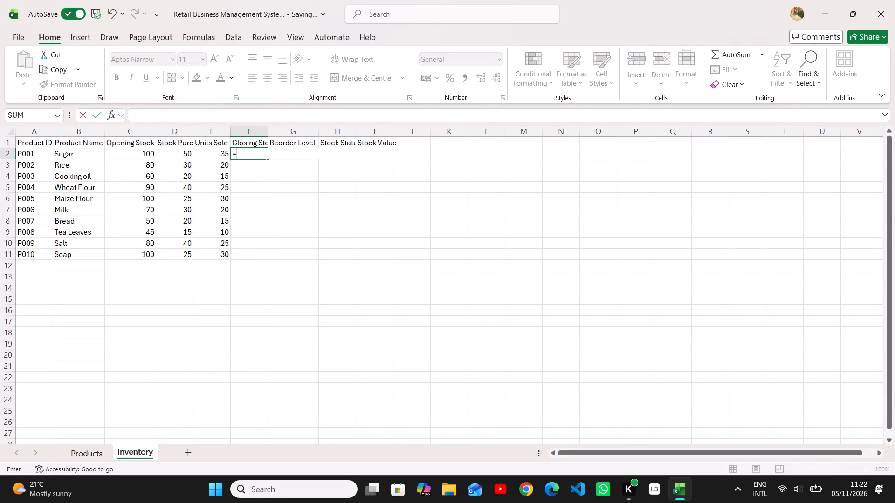
pyautogui.press('c')
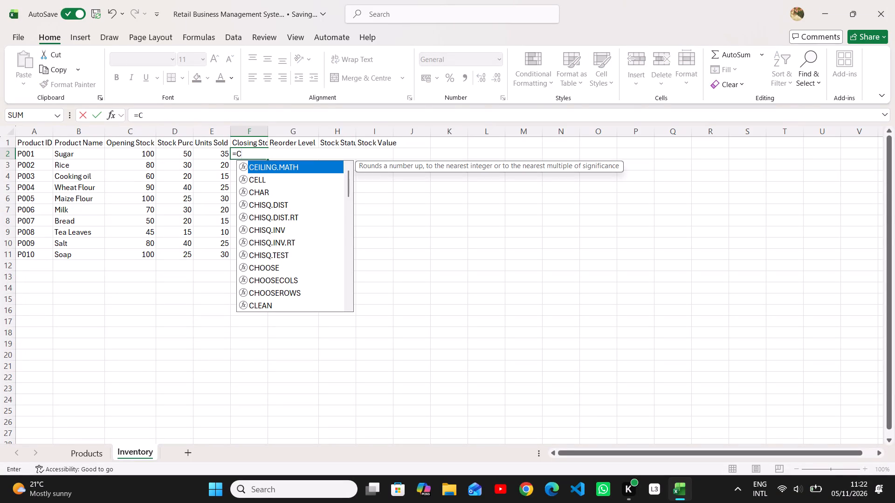
pyautogui.press('2')
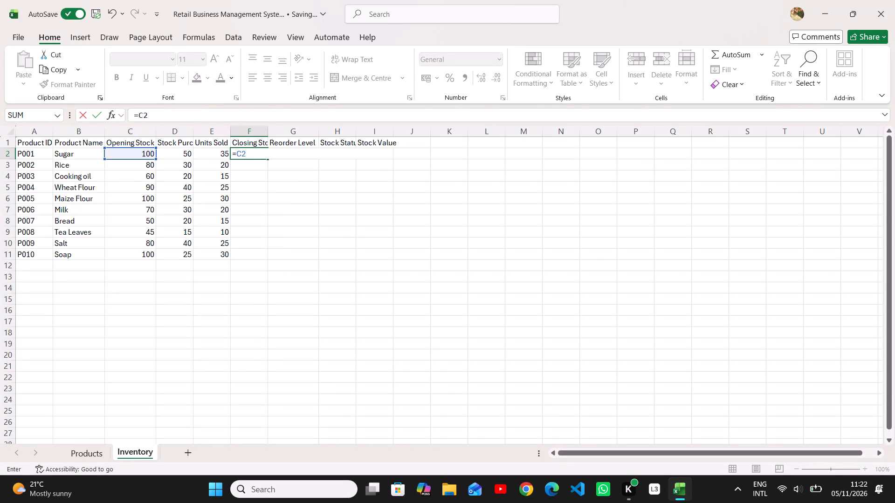
pyautogui.press('=')
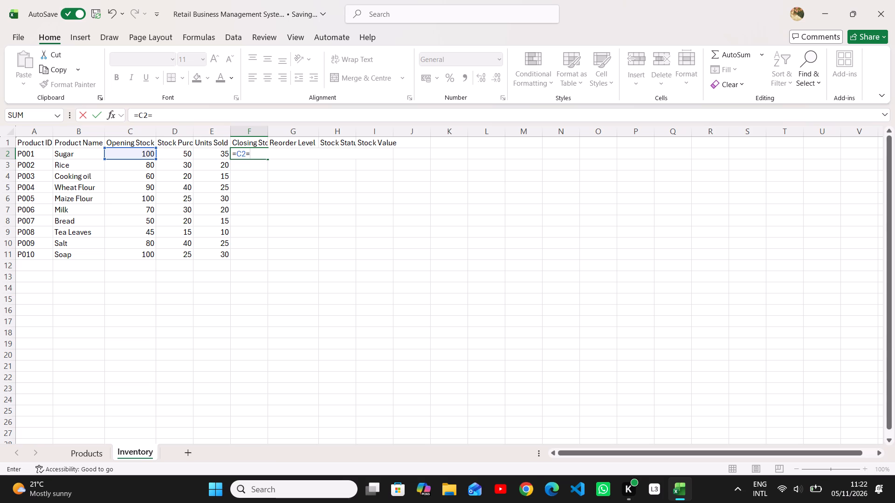
pyautogui.press('BackSpace')
pyautogui.hotkey('shift', '+')
pyautogui.write('D2')
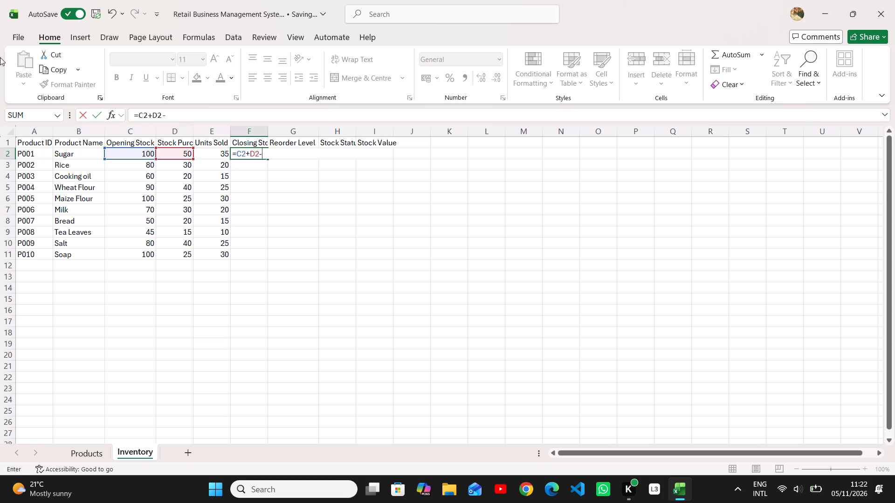
pyautogui.write('E2')
pyautogui.press('Return')
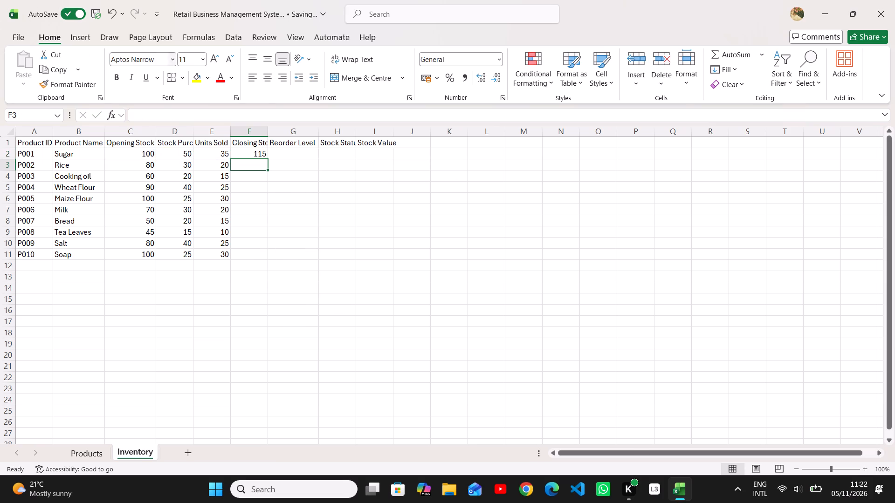
# Fill the Closing Stock formula from F2 down through F11 for all products up to P010.
pyautogui.click(250, 150)
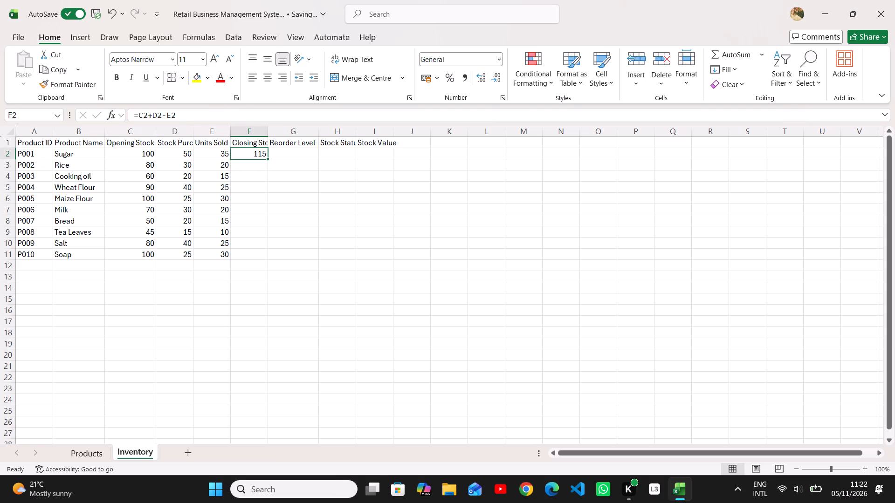
pyautogui.moveTo(265, 158); pyautogui.dragTo(276, 212)
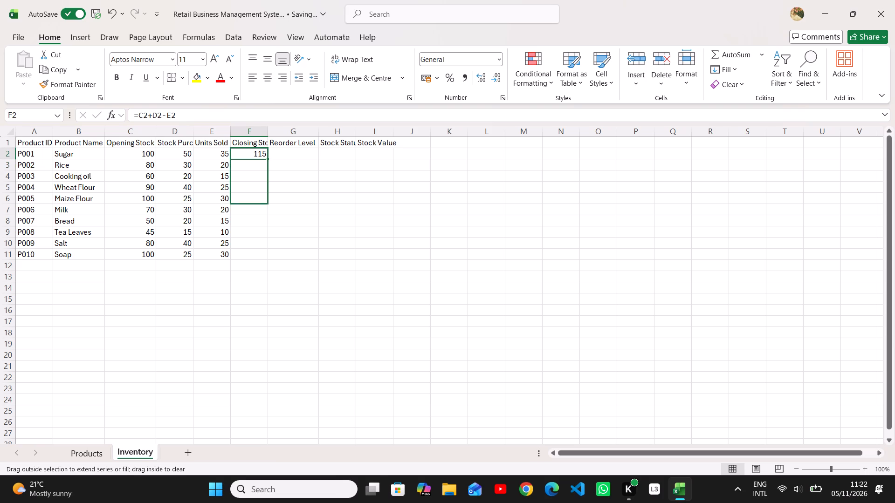
pyautogui.moveTo(276, 212); pyautogui.dragTo(259, 252)
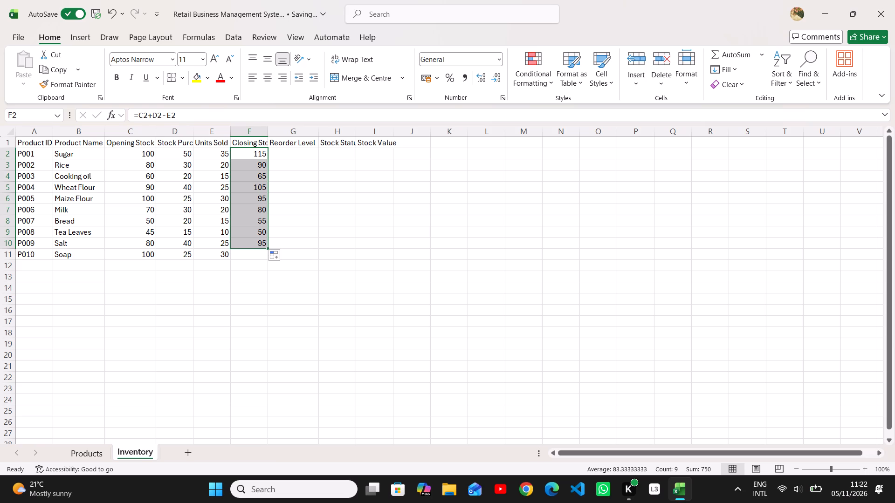
pyautogui.click(266, 251)
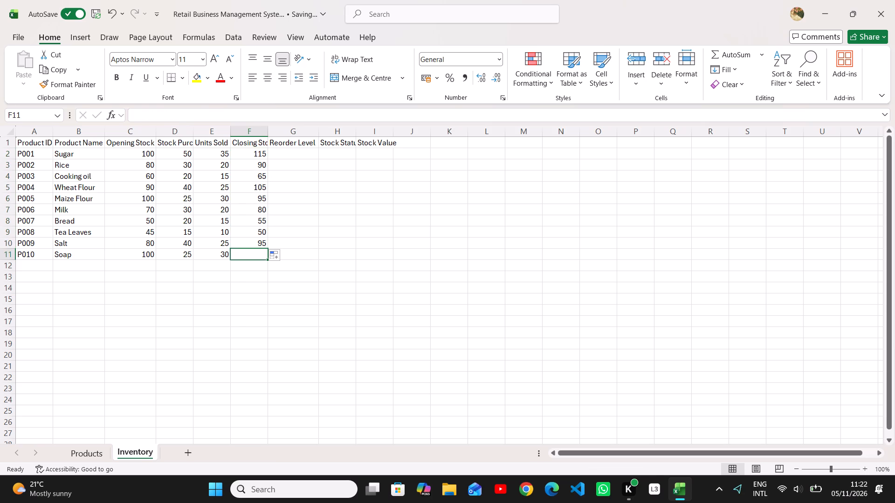
pyautogui.click(266, 242)
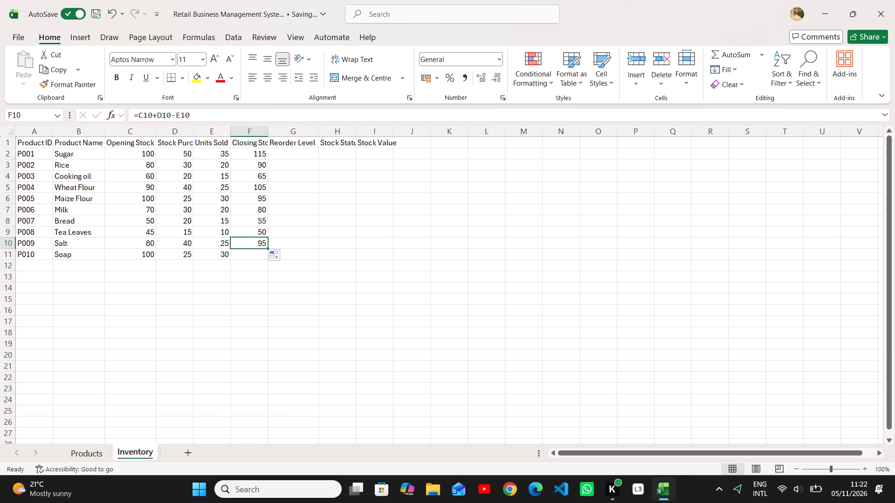
pyautogui.moveTo(267, 249); pyautogui.dragTo(267, 257)
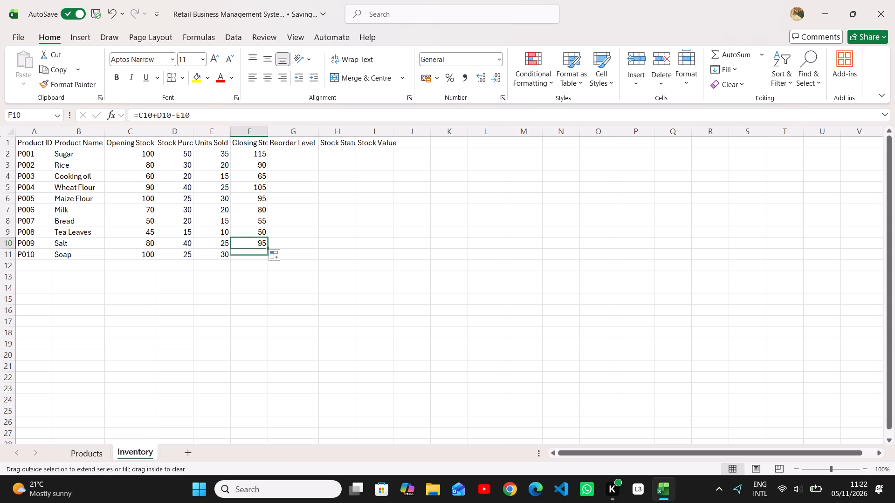
pyautogui.moveTo(267, 257); pyautogui.dragTo(267, 261)
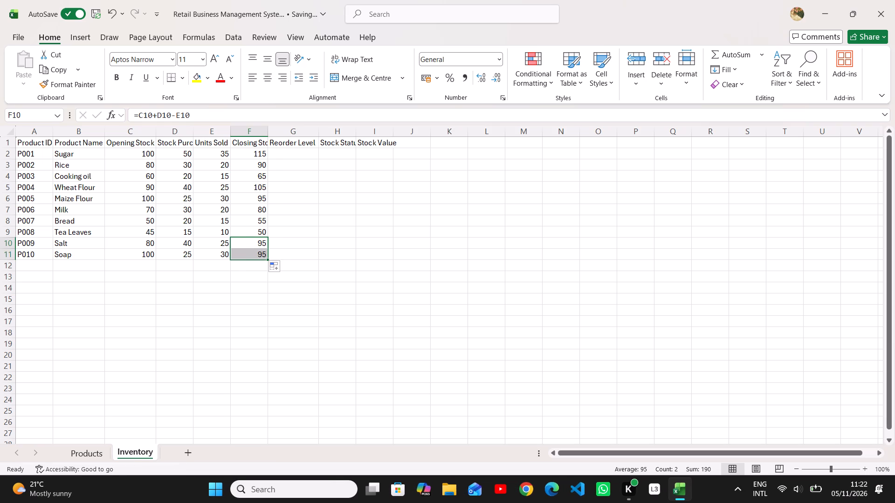
pyautogui.click(254, 156)
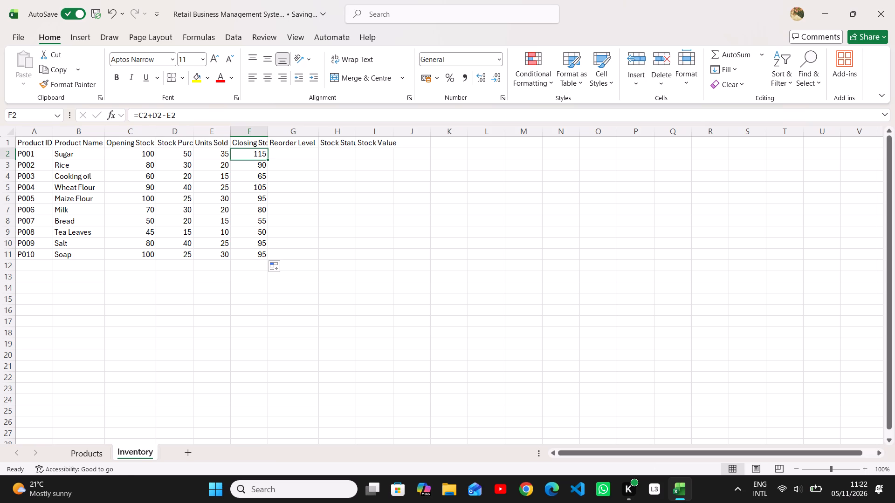
pyautogui.moveTo(266, 157); pyautogui.dragTo(260, 248)
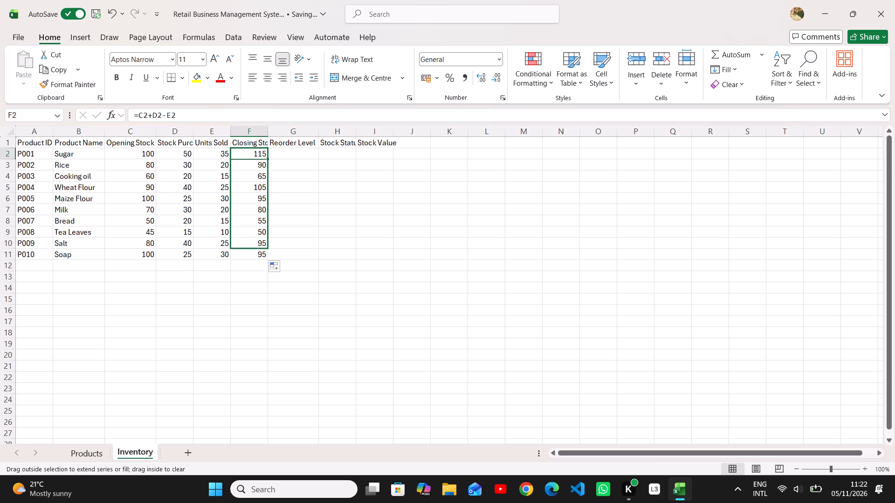
pyautogui.moveTo(260, 248); pyautogui.dragTo(271, 257)
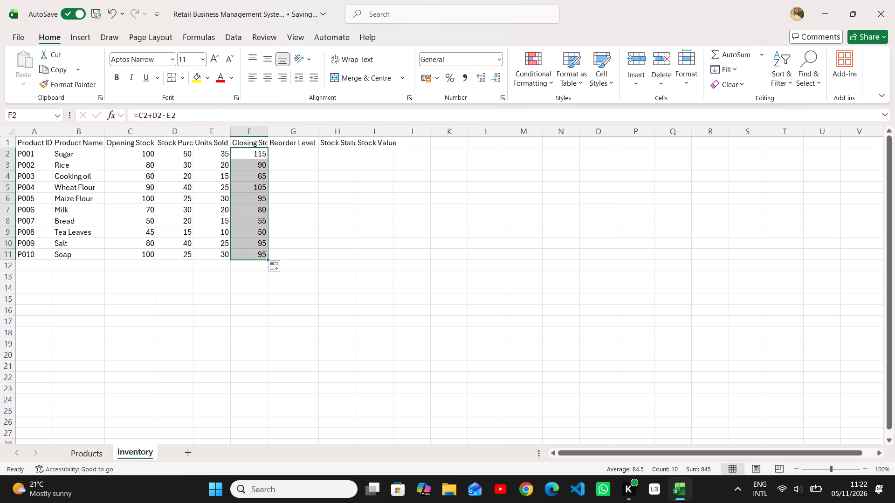
# Start an XLOOKUP formula in Reorder Level cell G2 for product P001, with A2 as the lookup value.
pyautogui.click(292, 153)
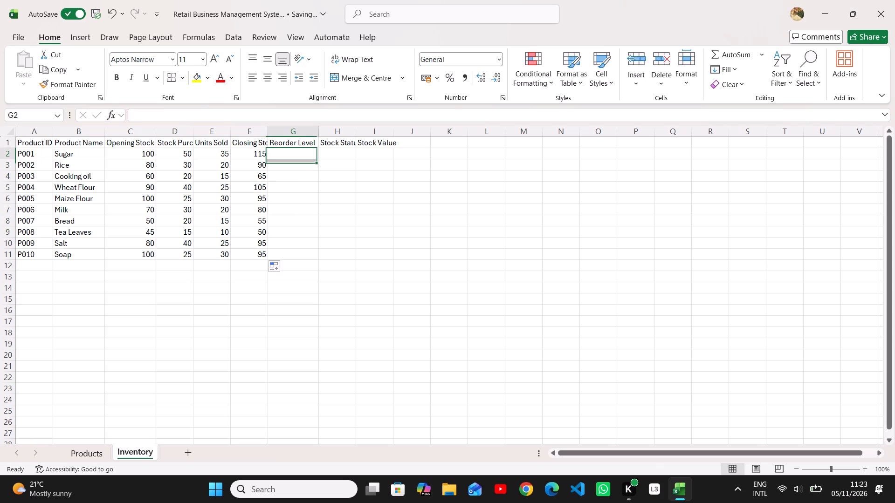
pyautogui.press('=')
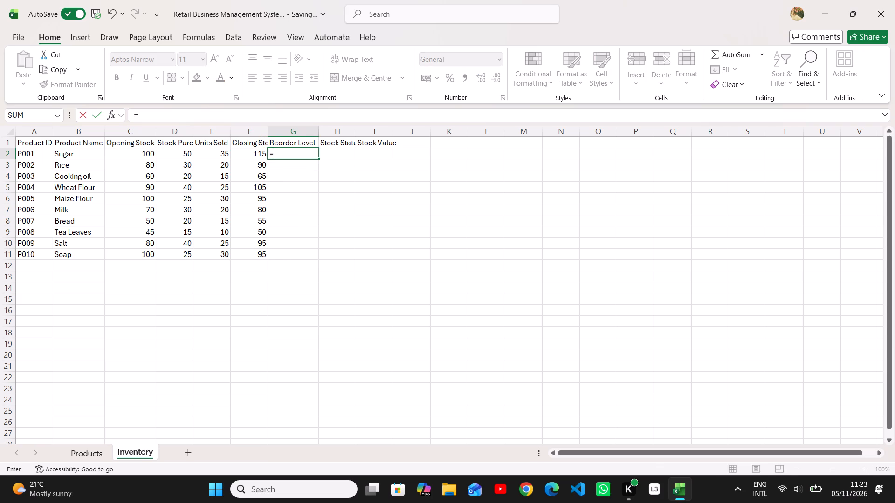
pyautogui.write('loo')
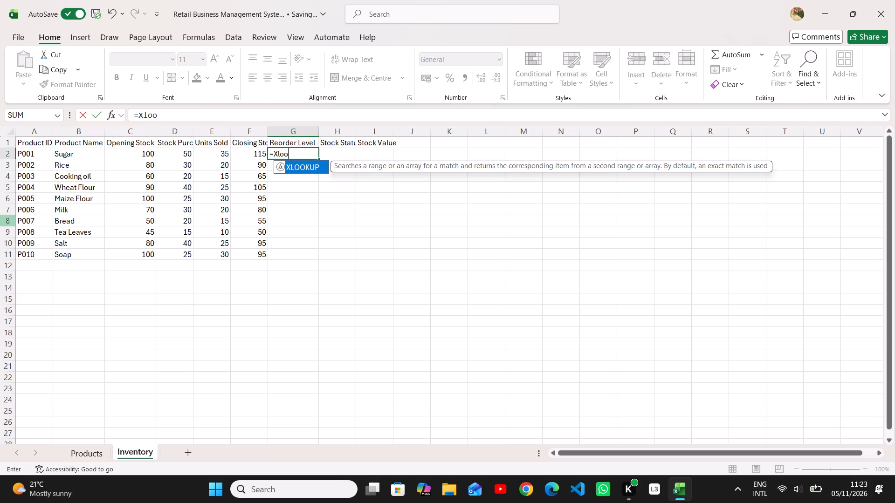
pyautogui.press('BackSpace')
pyautogui.press('BackSpace')
pyautogui.press('BackSpace')
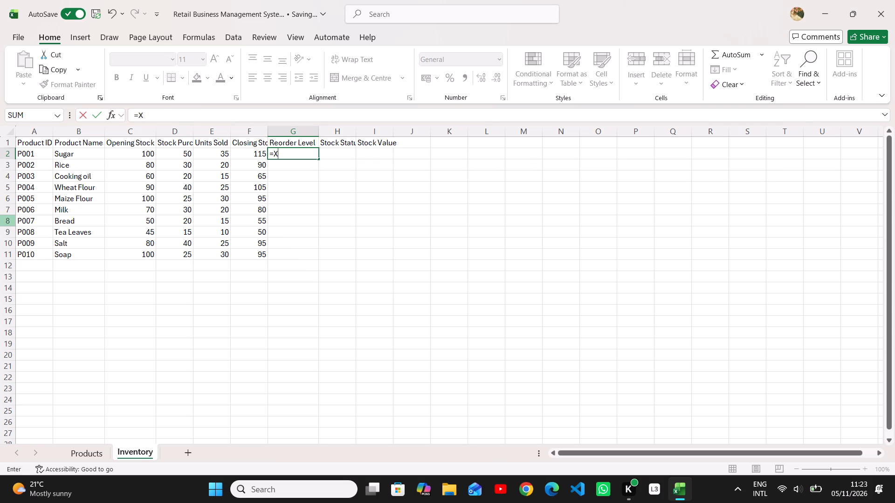
pyautogui.write('LOO')
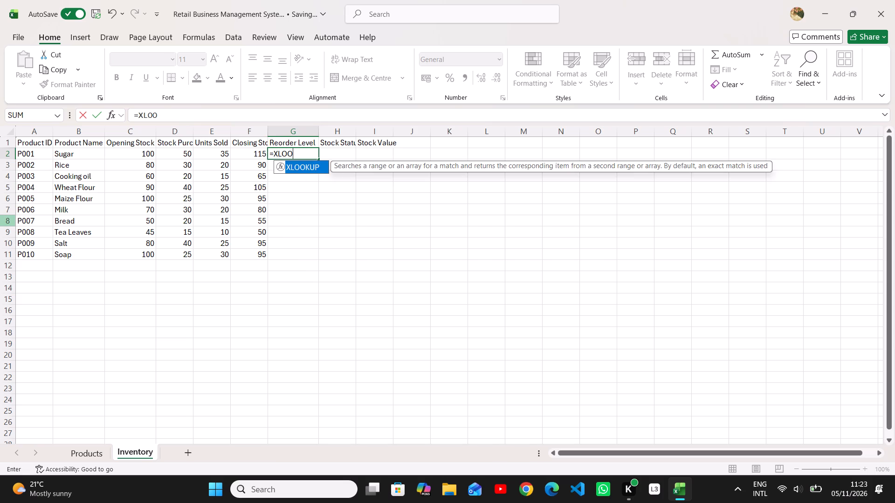
pyautogui.write('KUP')
pyautogui.hotkey('shift', '(')
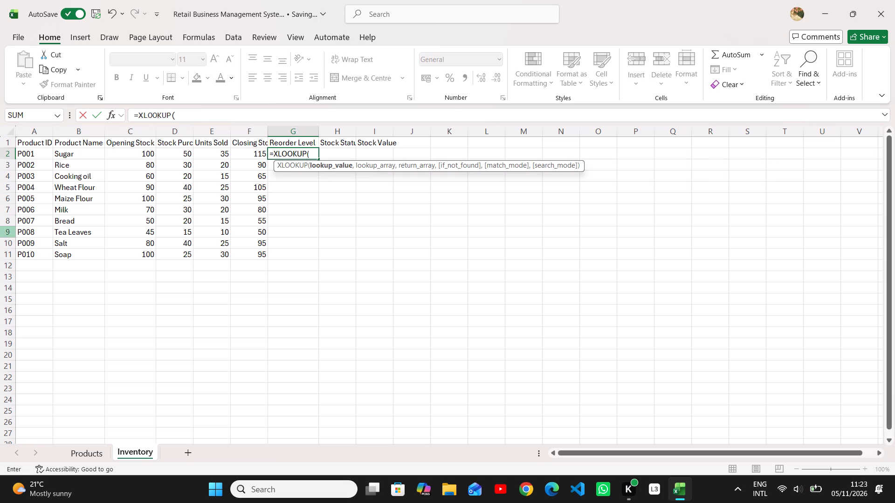
pyautogui.click(0, 337)
pyautogui.press('a')
pyautogui.press('2')
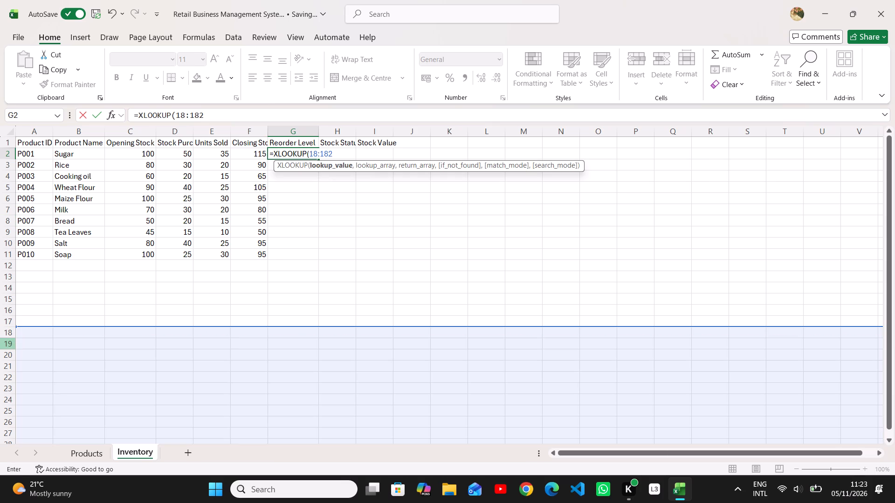
pyautogui.press('BackSpace')
pyautogui.press('BackSpace')
pyautogui.press('BackSpace')
pyautogui.press('BackSpace')
pyautogui.press('BackSpace')
pyautogui.press('BackSpace')
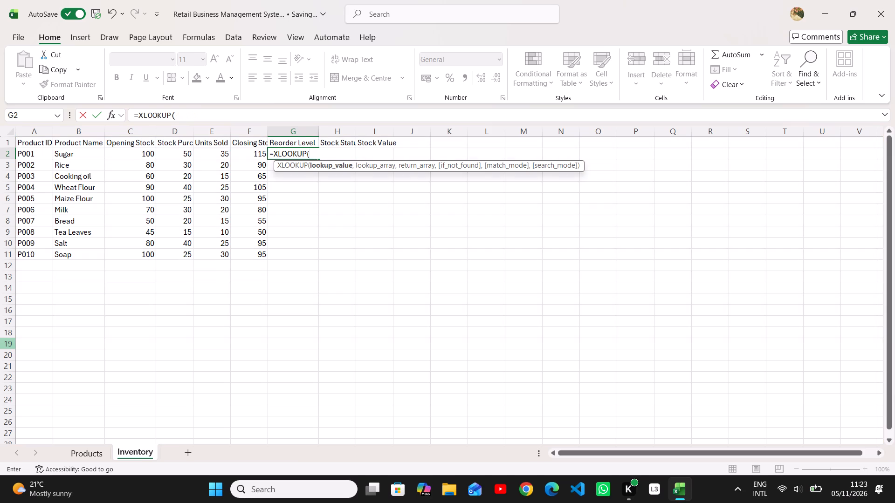
pyautogui.write('A2')
# Set the lookup array of the XLOOKUP formula in G2 to Products!A:A.
pyautogui.write(',')
pyautogui.press('space')
pyautogui.press('BackSpace')
pyautogui.press('p')
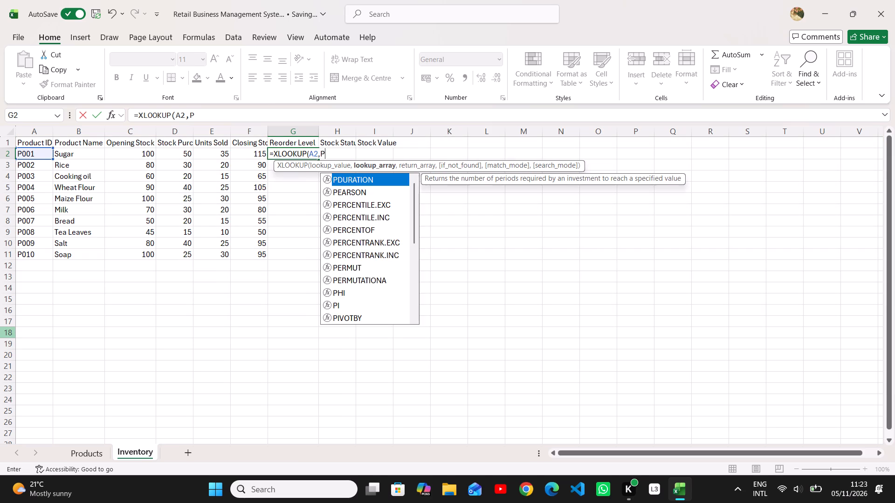
pyautogui.press('BackSpace')
pyautogui.press('p')
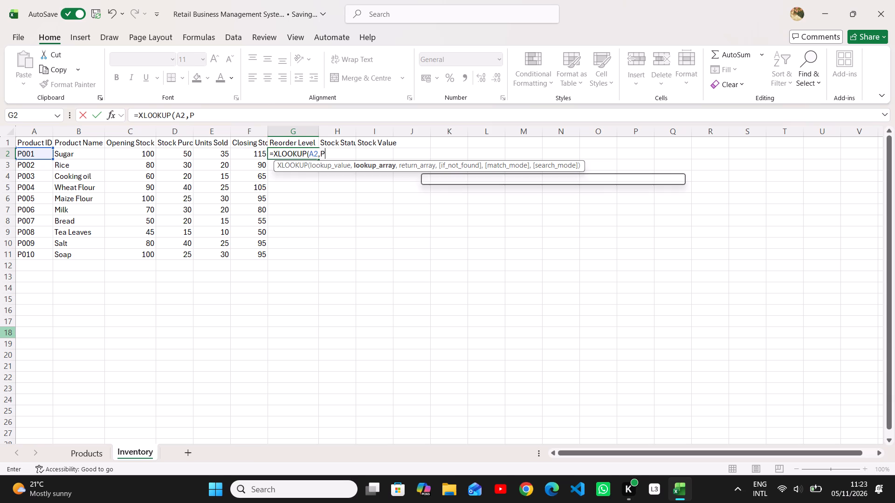
pyautogui.write('roducts')
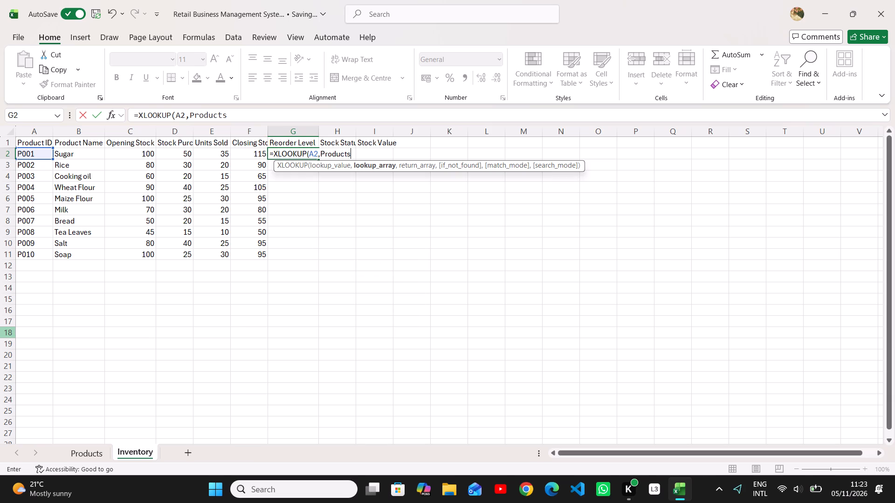
pyautogui.hotkey('shift', '!')
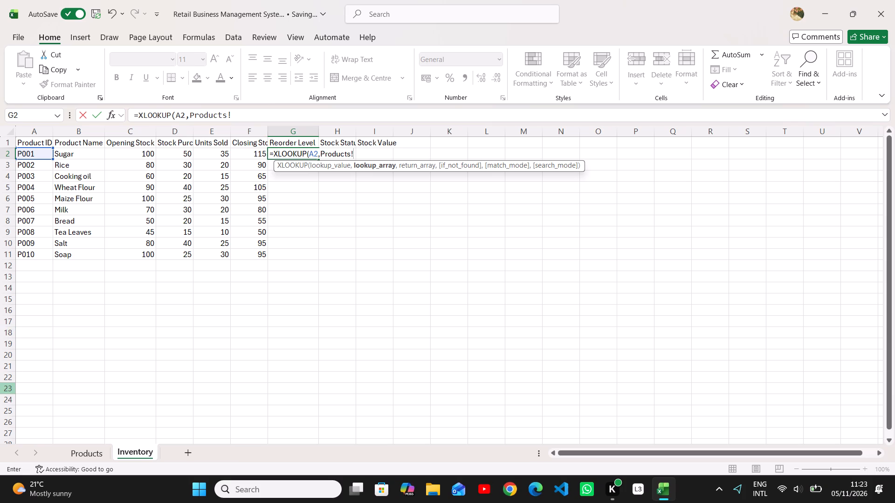
pyautogui.press('a')
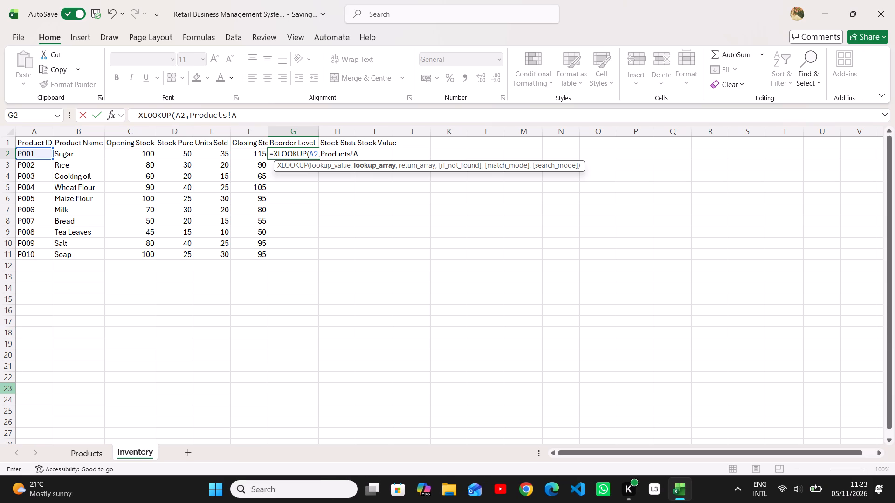
pyautogui.hotkey('shift', ':')
pyautogui.press('a')
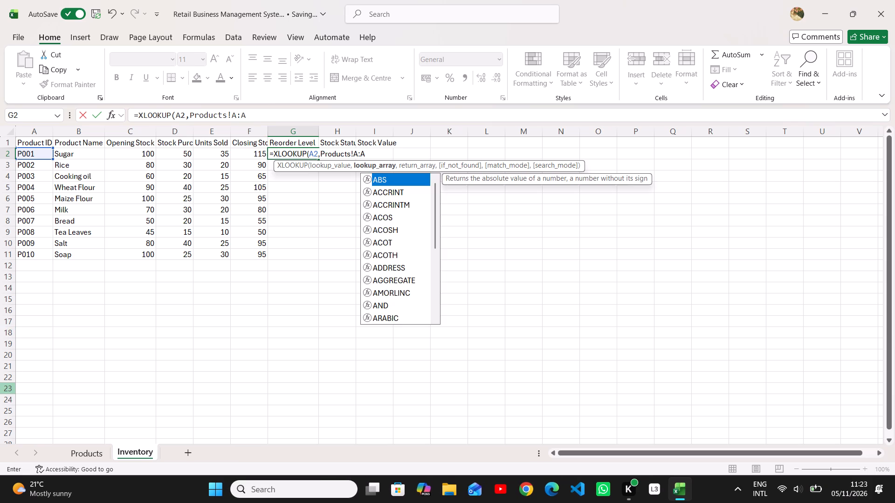
pyautogui.press(',')
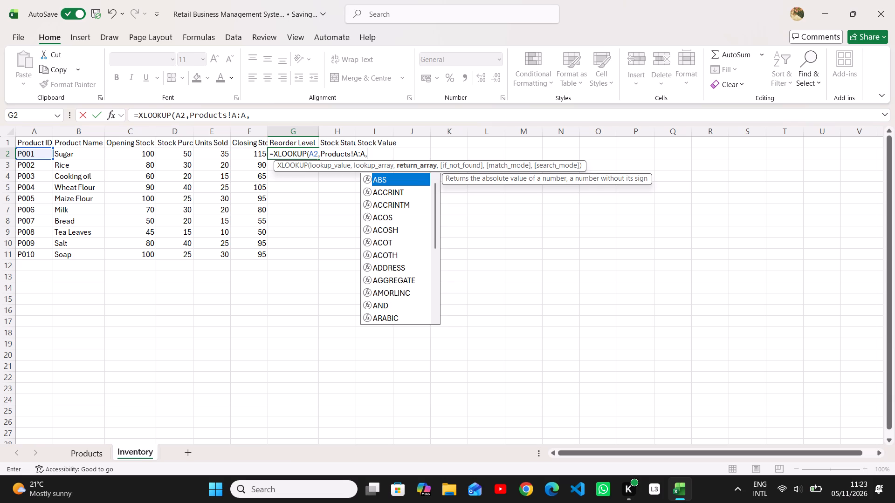
# Complete the XLOOKUP formula in G2 with the return array Products!G14H:H and 0 as the if-not-found value.
pyautogui.press('p')
pyautogui.press('r')
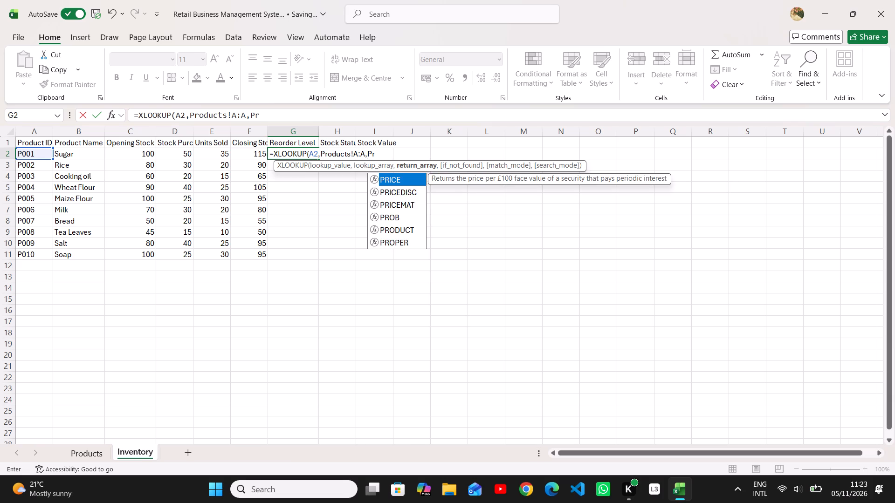
pyautogui.write('oducts')
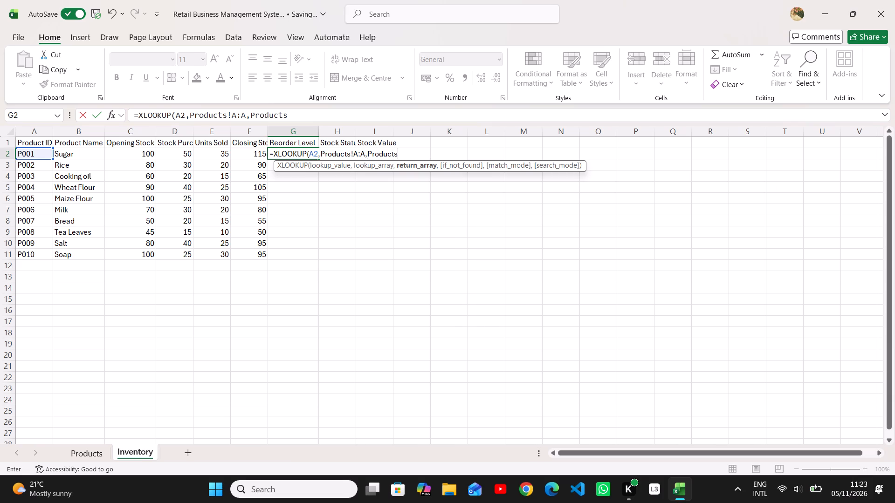
pyautogui.hotkey('shift', '!')
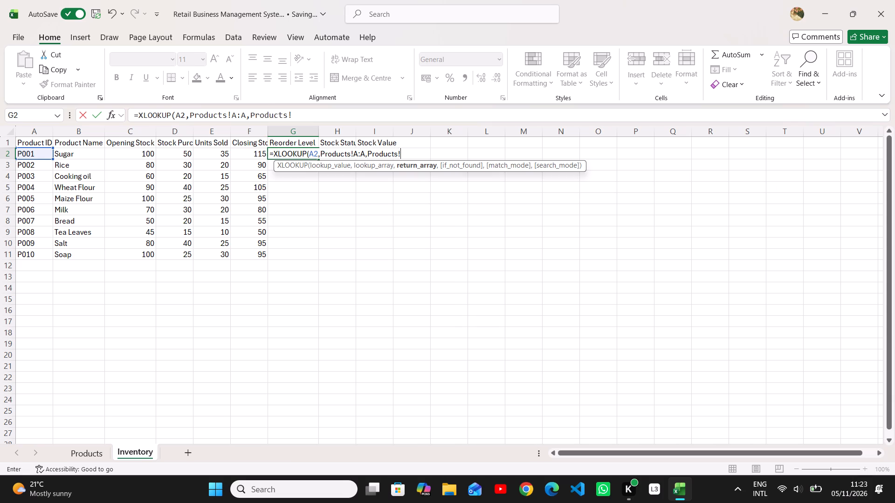
pyautogui.click(274, 284)
pyautogui.press('h')
pyautogui.hotkey('shift', ':')
pyautogui.press('h')
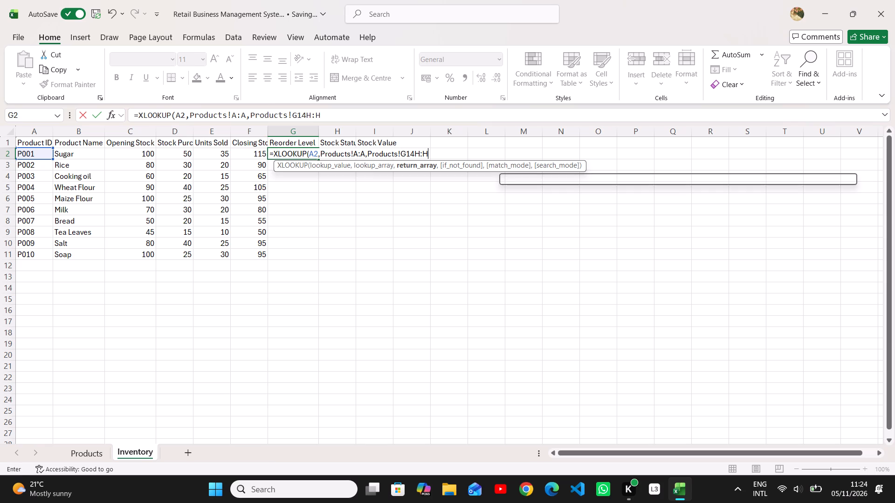
pyautogui.press(',')
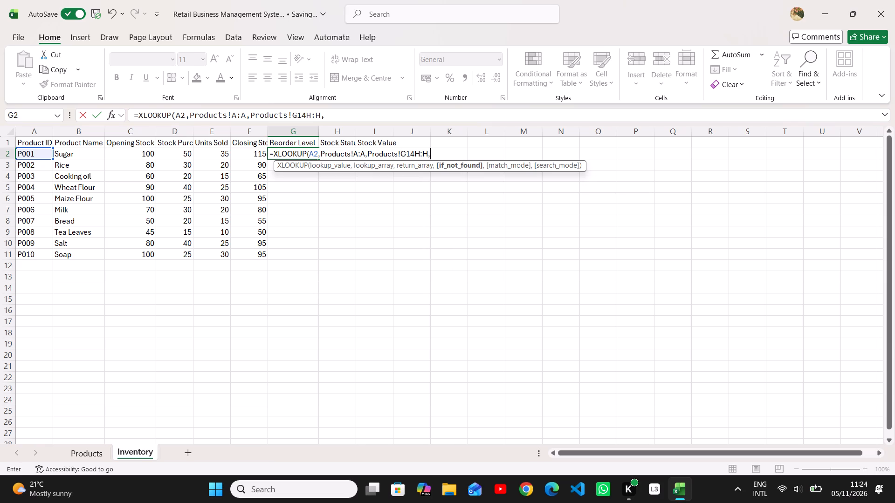
pyautogui.press('0')
pyautogui.hotkey('shift', ')')
pyautogui.press('Return')
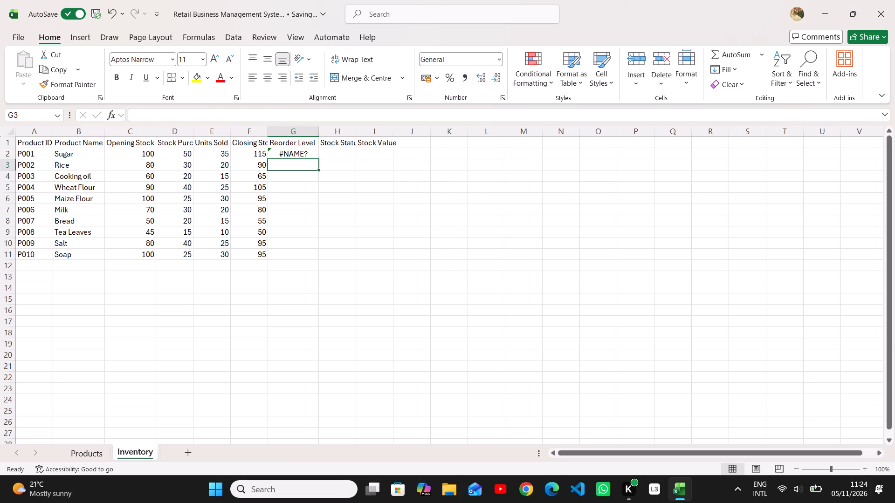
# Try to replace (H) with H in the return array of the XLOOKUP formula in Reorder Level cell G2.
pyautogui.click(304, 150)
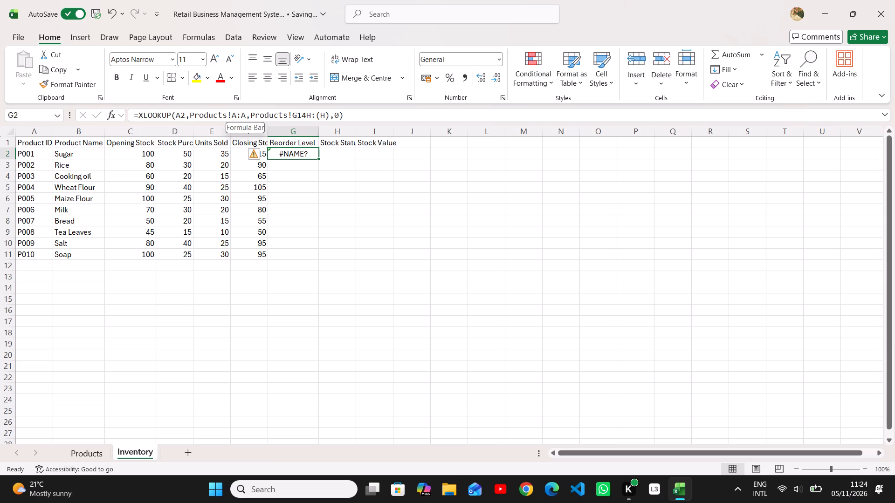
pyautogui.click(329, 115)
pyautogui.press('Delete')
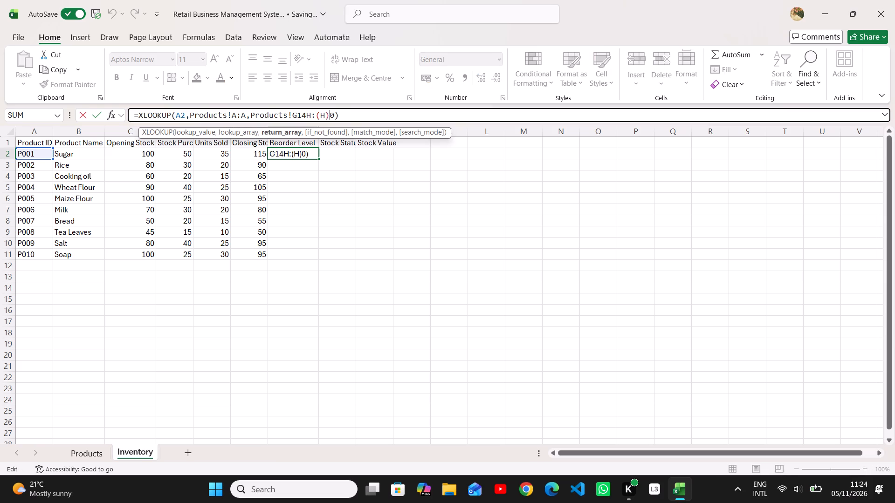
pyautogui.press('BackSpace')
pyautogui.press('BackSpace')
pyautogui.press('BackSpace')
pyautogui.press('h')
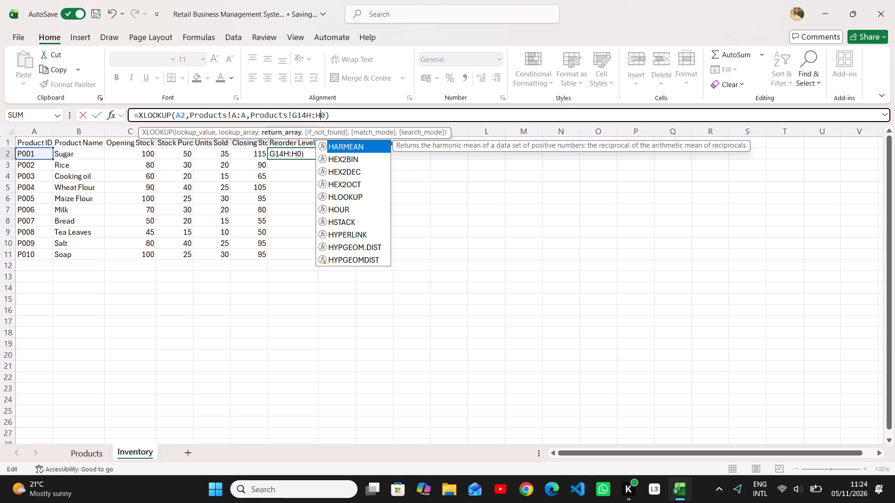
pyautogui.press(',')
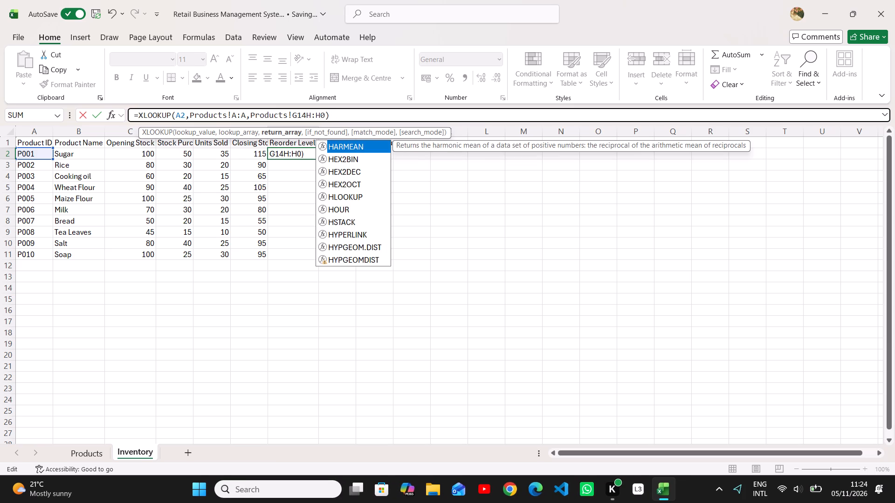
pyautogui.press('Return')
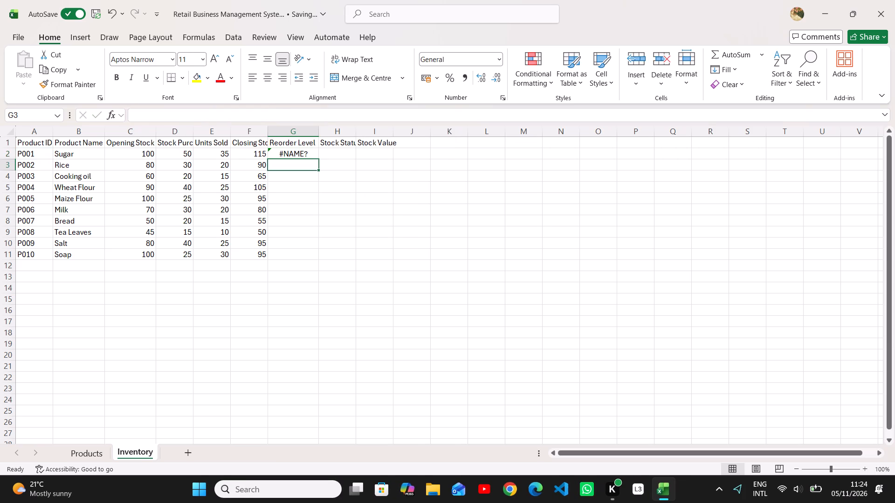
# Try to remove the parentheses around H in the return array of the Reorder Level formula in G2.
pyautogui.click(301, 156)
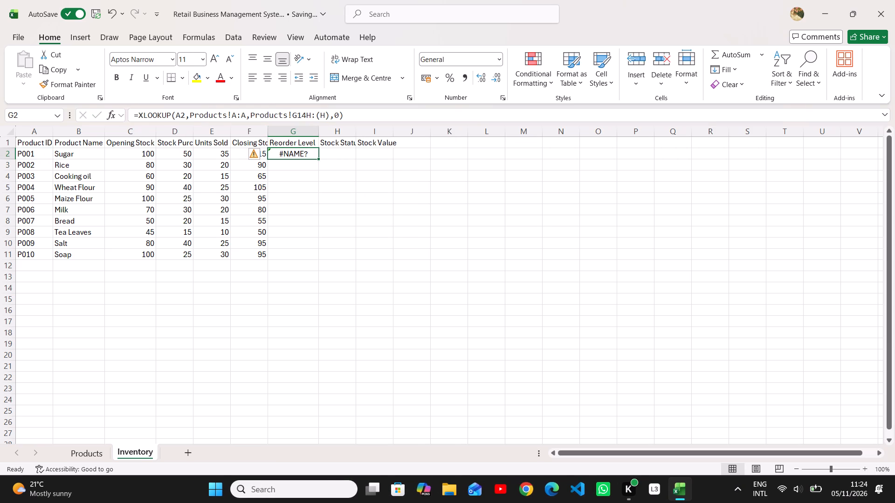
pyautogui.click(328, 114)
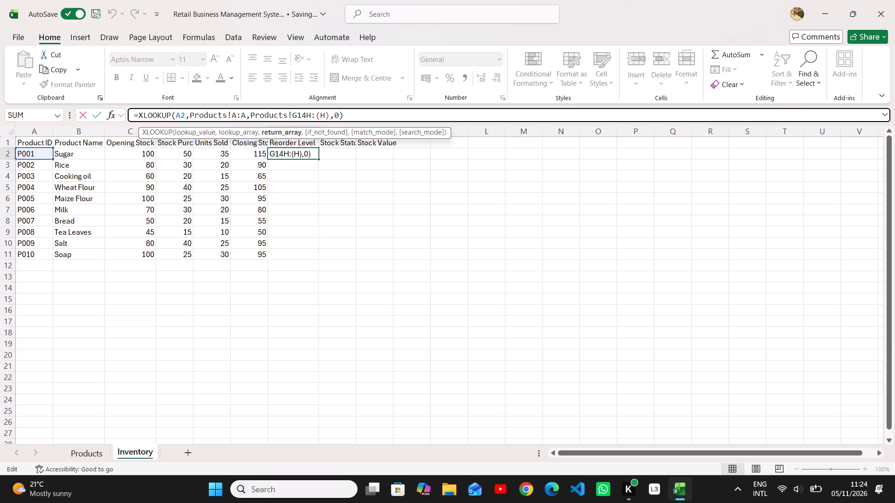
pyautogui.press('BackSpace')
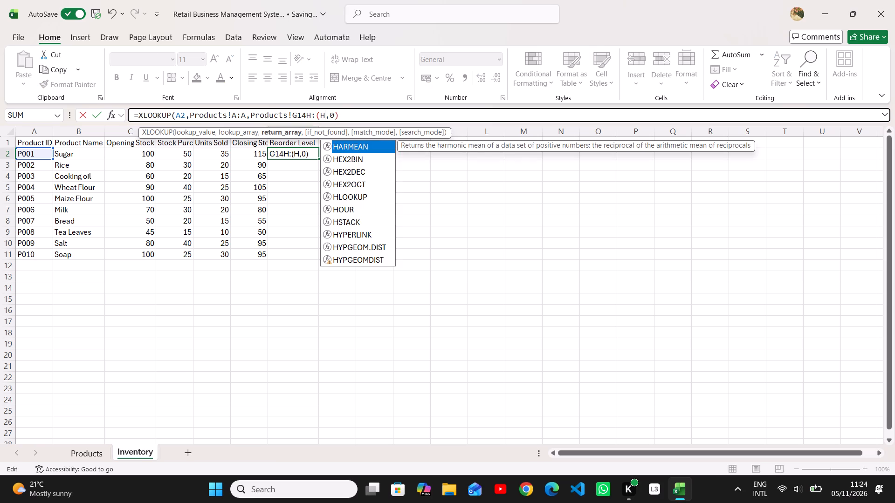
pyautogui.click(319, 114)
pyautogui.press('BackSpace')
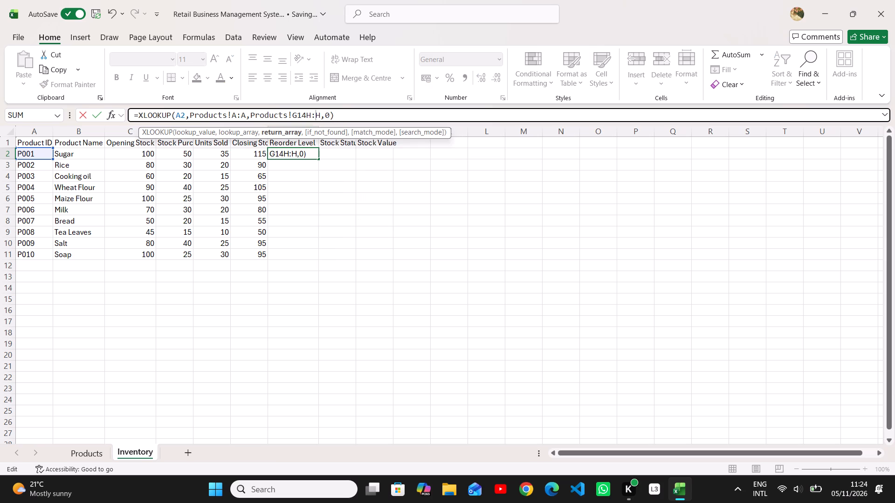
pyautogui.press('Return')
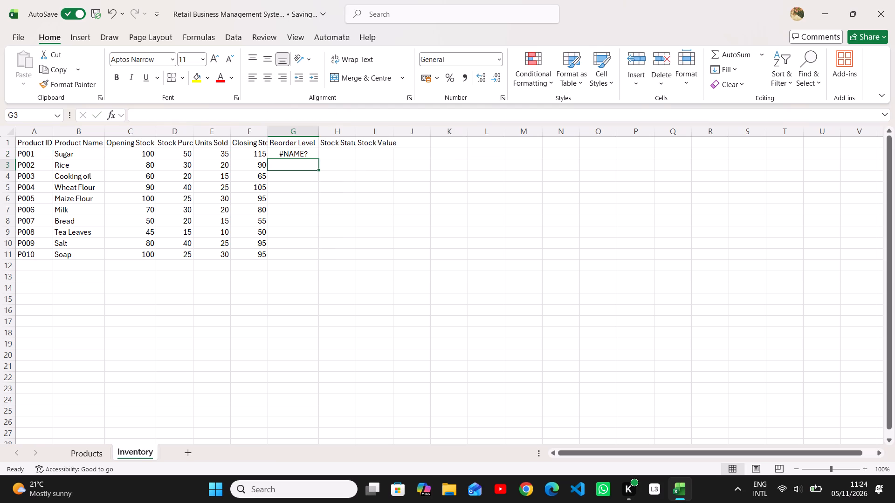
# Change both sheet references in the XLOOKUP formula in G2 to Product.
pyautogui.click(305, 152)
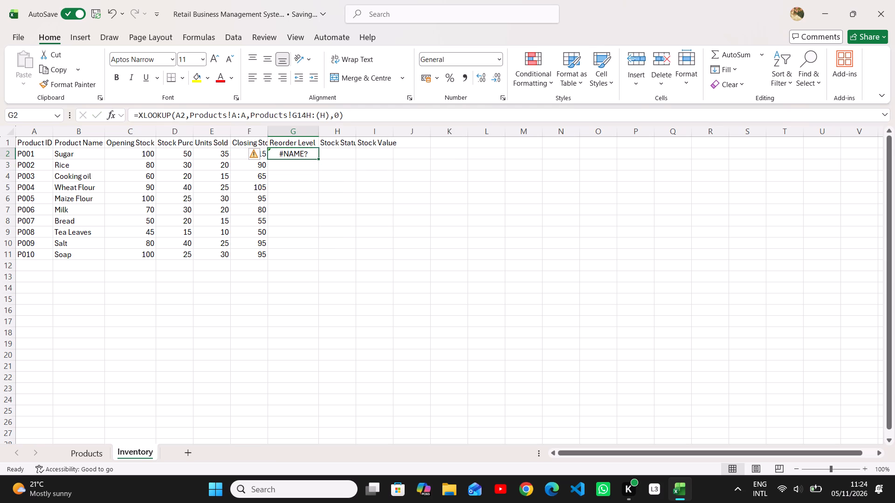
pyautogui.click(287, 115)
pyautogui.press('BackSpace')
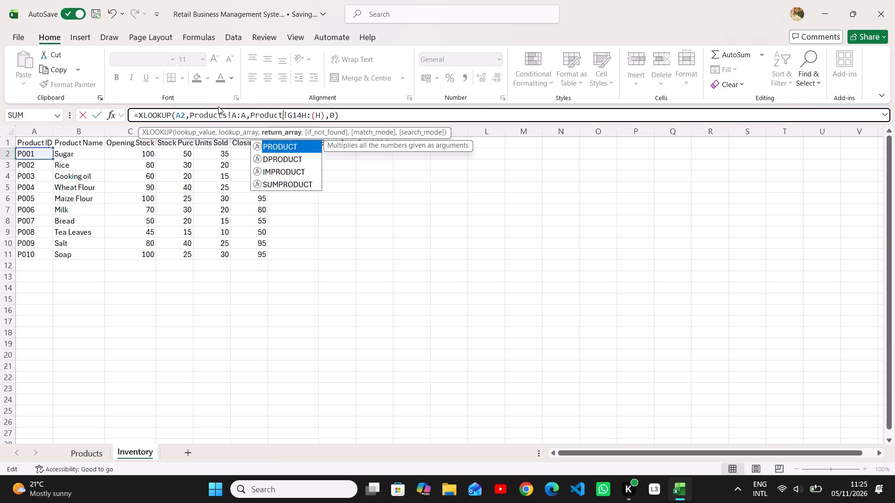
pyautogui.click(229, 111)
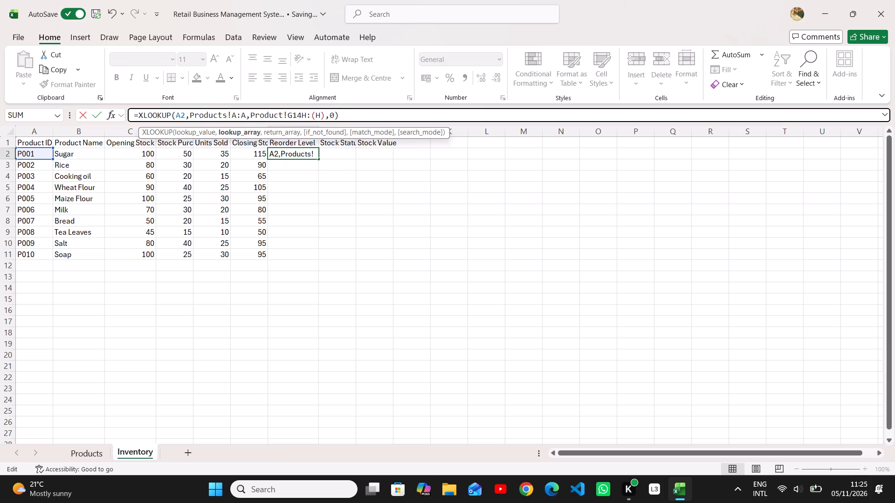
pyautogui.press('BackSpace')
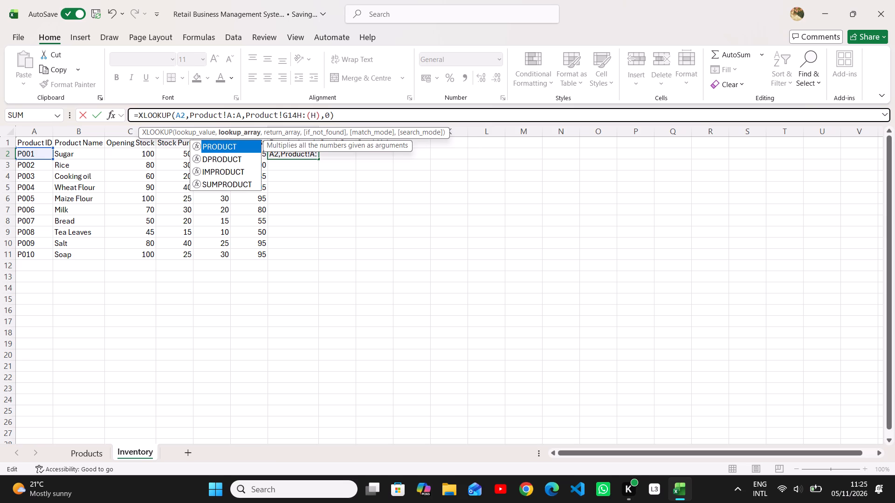
# Replace G14H:(H) with H,H in the XLOOKUP formula in G2 and enter it without choosing a source file.
pyautogui.click(320, 116)
pyautogui.press('BackSpace')
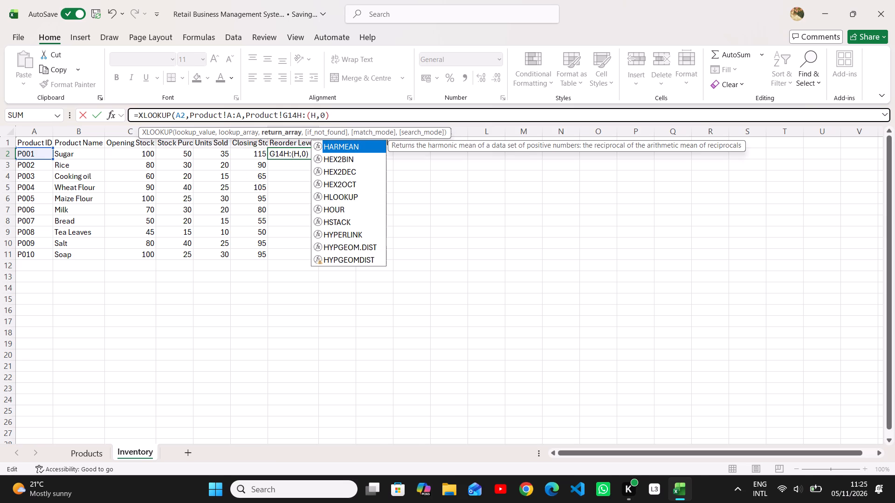
pyautogui.click(309, 116)
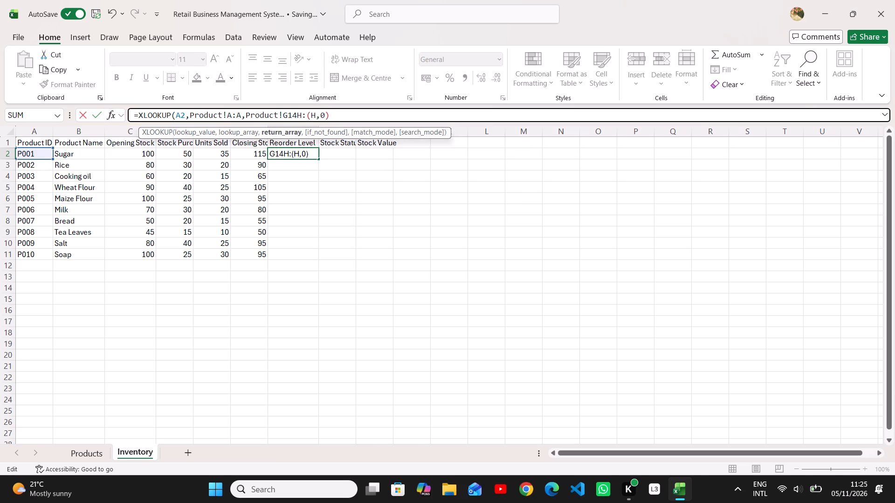
pyautogui.press('BackSpace')
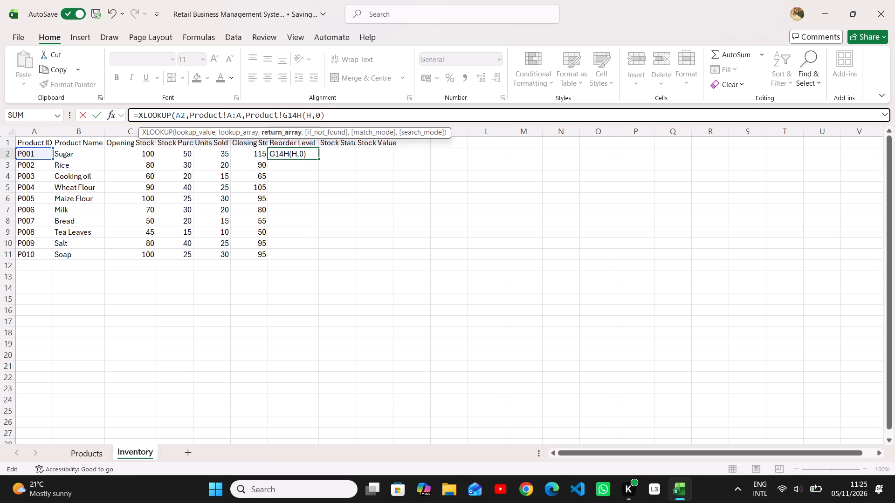
pyautogui.click(308, 116)
pyautogui.press('BackSpace')
pyautogui.press(',')
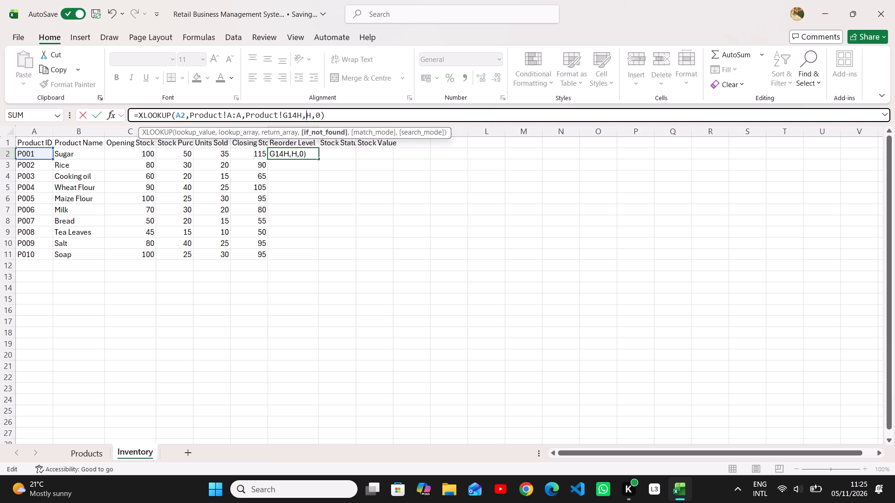
pyautogui.click(298, 110)
pyautogui.press('BackSpace')
pyautogui.press('BackSpace')
pyautogui.press('BackSpace')
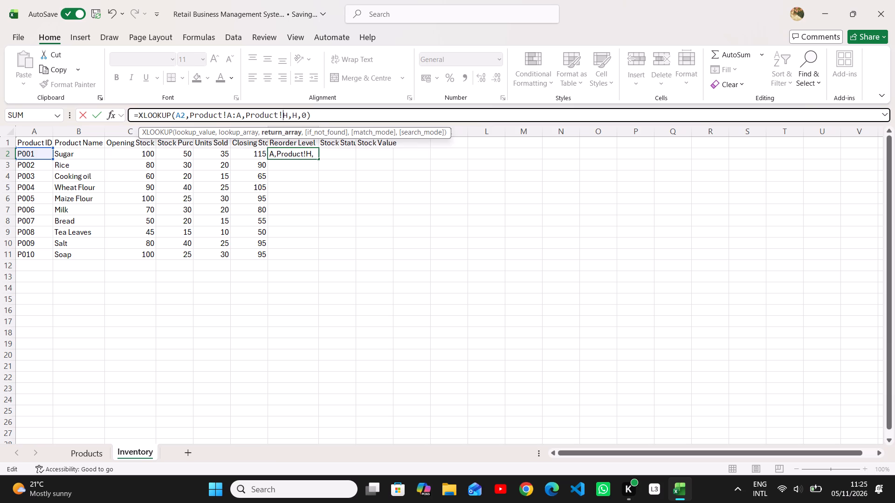
pyautogui.click(317, 115)
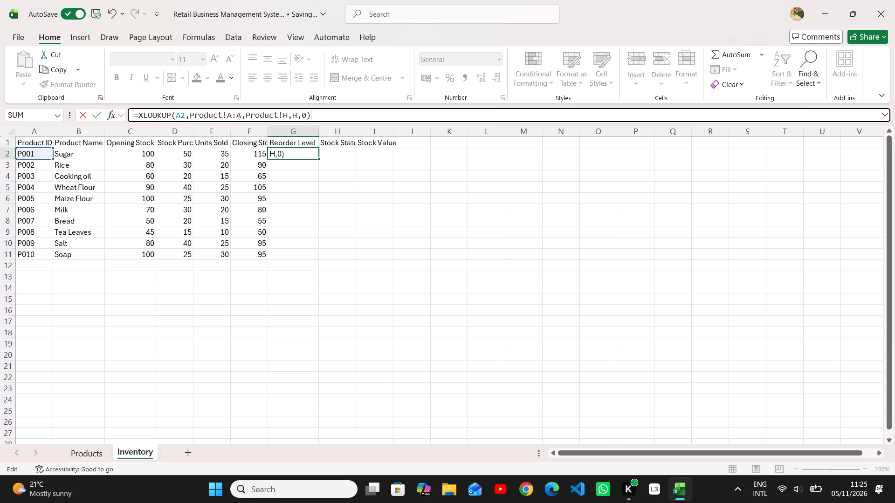
pyautogui.press('Return')
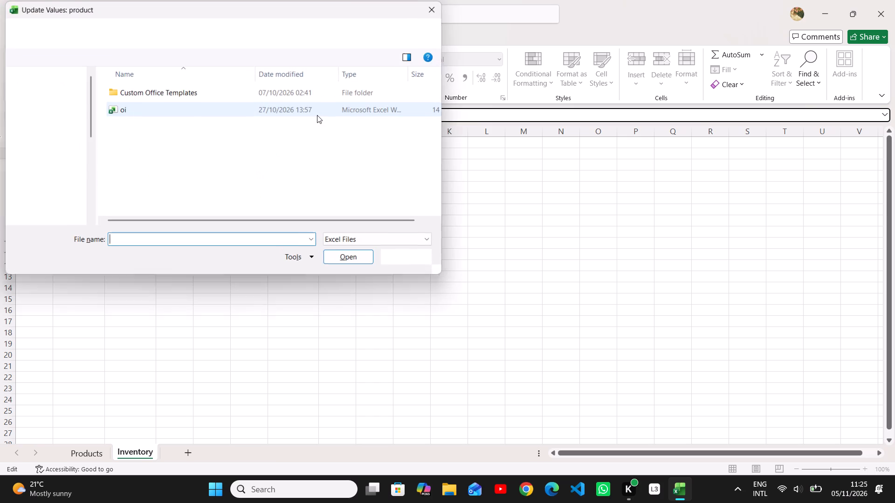
pyautogui.click(433, 6)
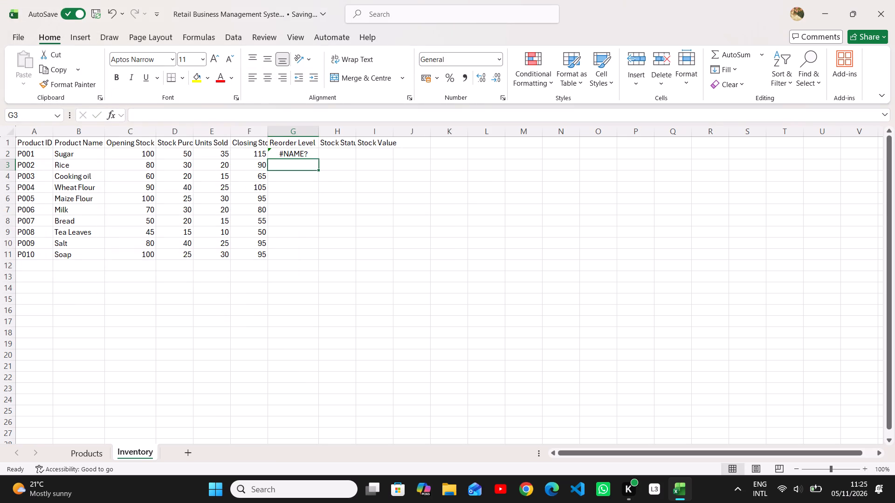
# Correct both sheet references in the XLOOKUP formula in G2 to Products.
pyautogui.click(291, 156)
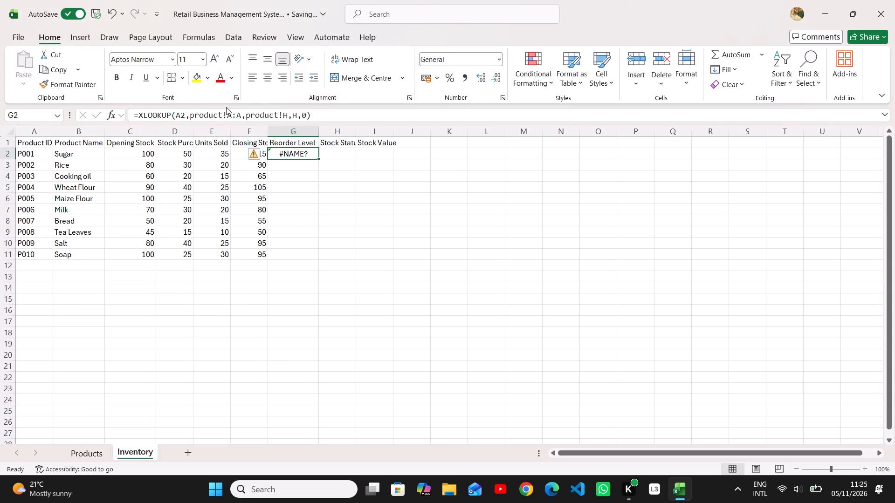
pyautogui.click(279, 120)
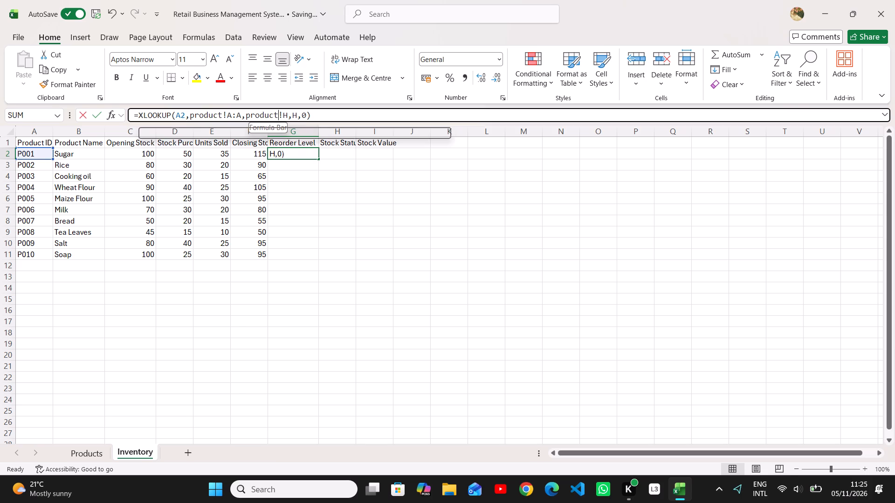
pyautogui.press('s')
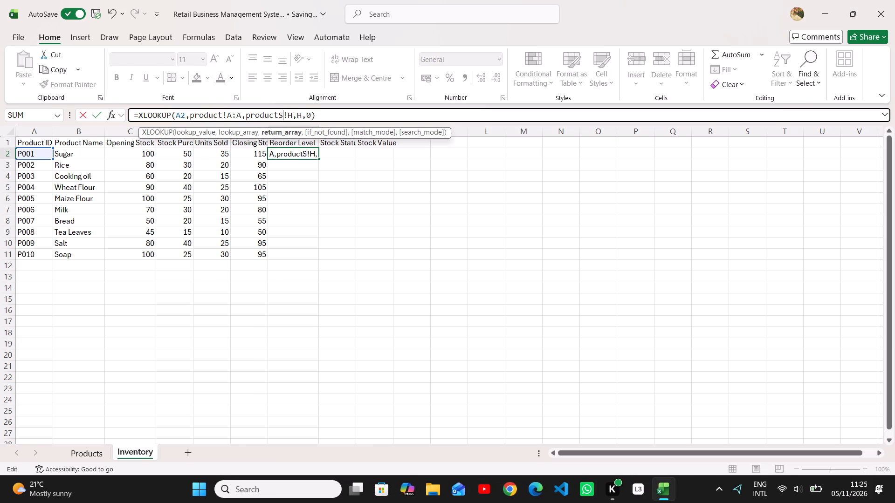
pyautogui.press('s')
pyautogui.click(220, 115)
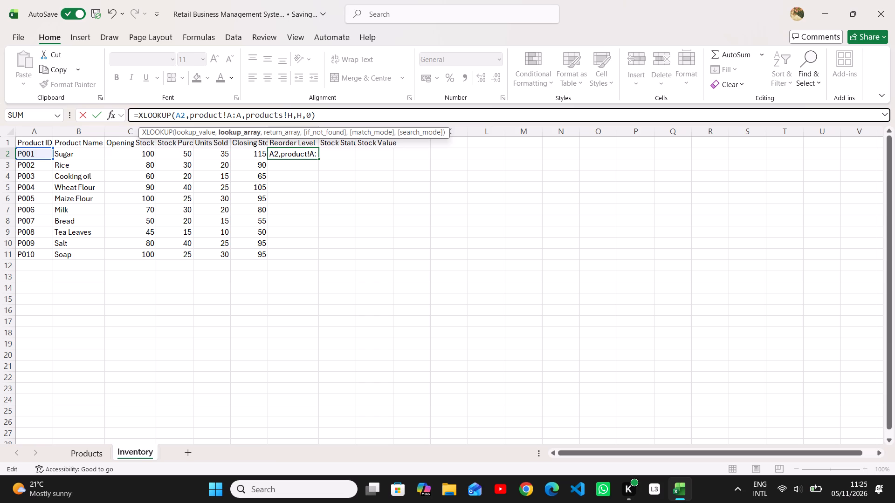
pyautogui.click(220, 115)
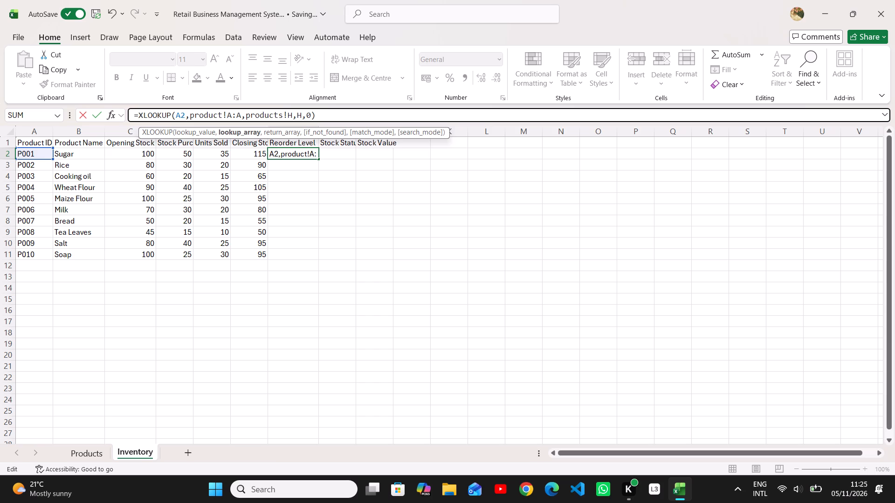
pyautogui.click(223, 113)
pyautogui.press('s')
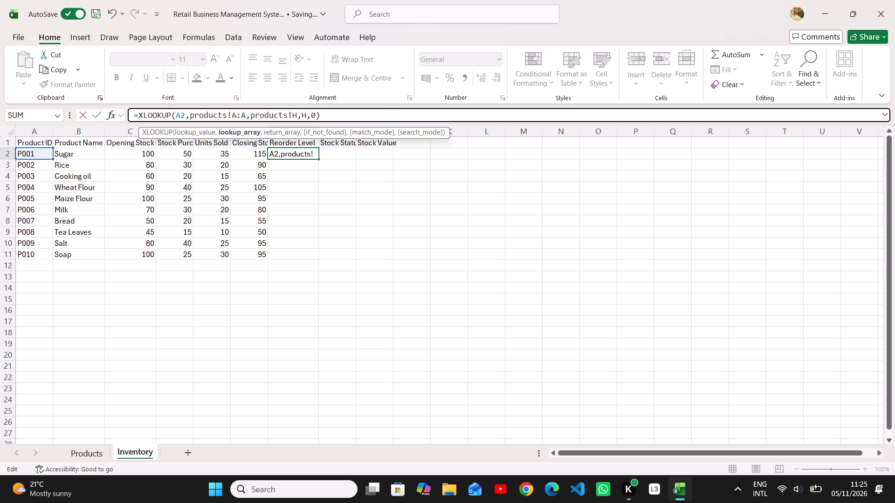
pyautogui.press('Return')
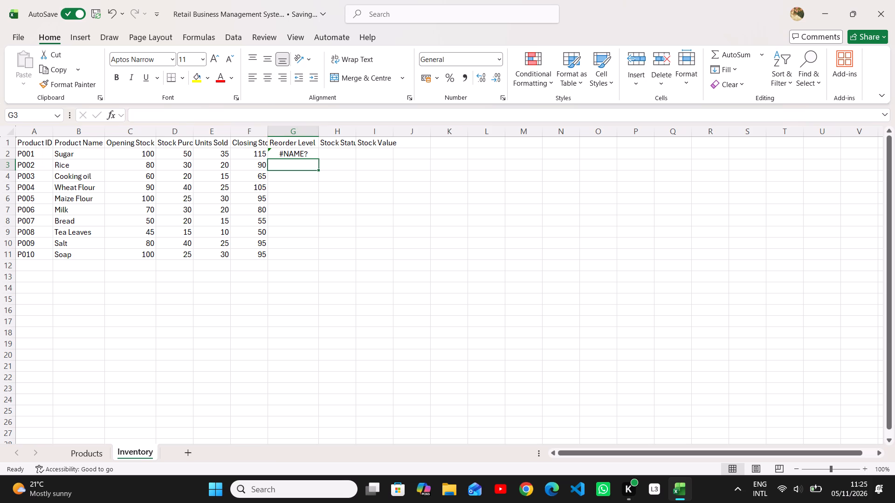
# Set the return array of the XLOOKUP formula in G2 to Products!H:H by replacing the comma with a colon.
pyautogui.click(306, 150)
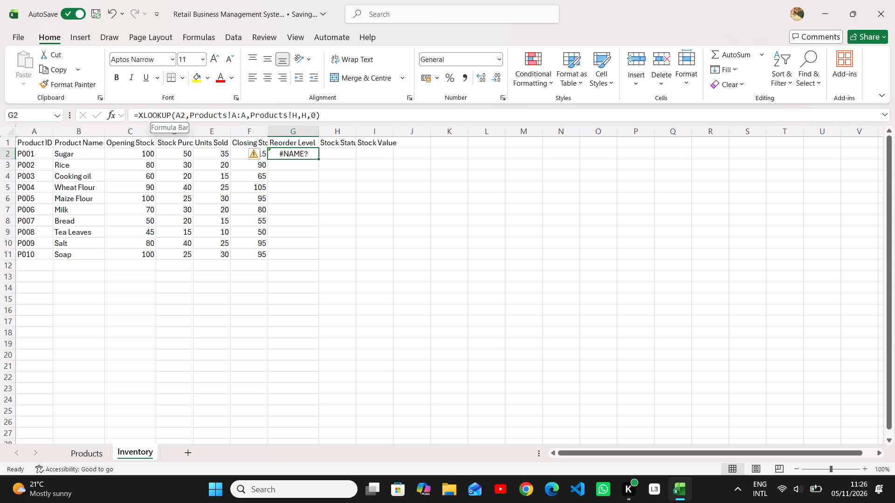
pyautogui.click(300, 115)
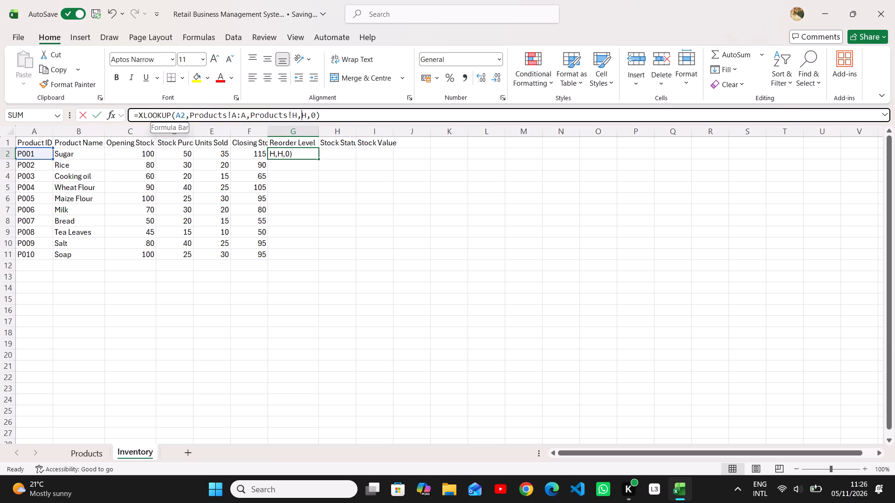
pyautogui.press('BackSpace')
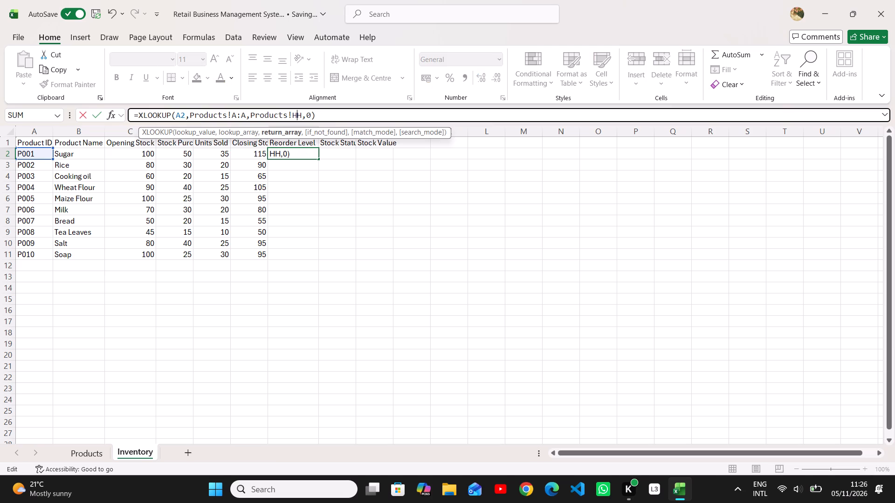
pyautogui.hotkey('shift', ':')
pyautogui.press('Return')
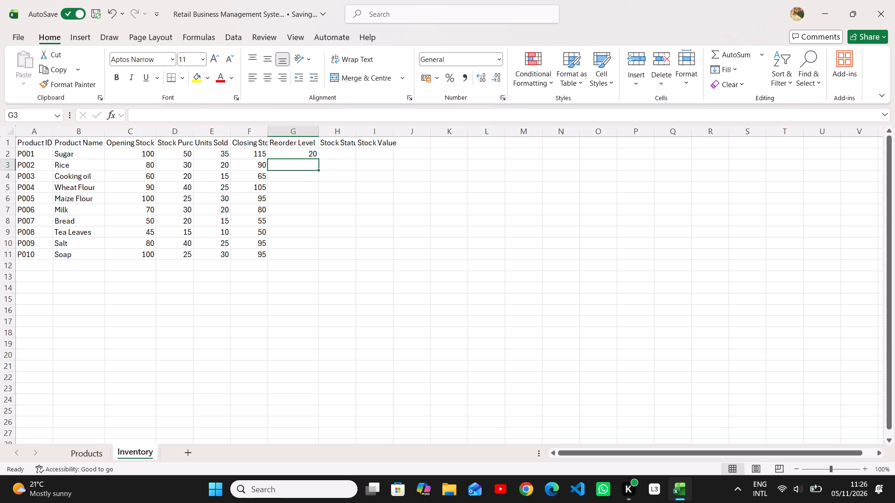
# Fill the Reorder Level formula from G2 down to G11 for products P002 to P010.
pyautogui.click(309, 155)
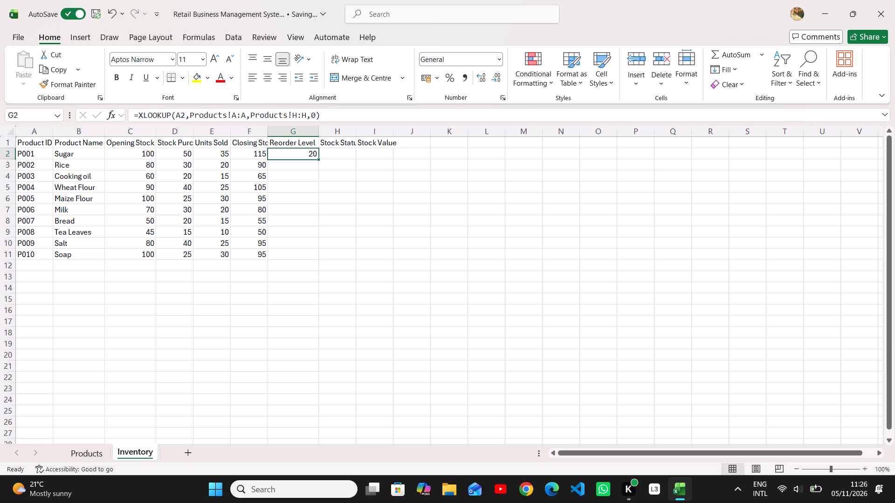
pyautogui.moveTo(316, 156); pyautogui.dragTo(323, 172)
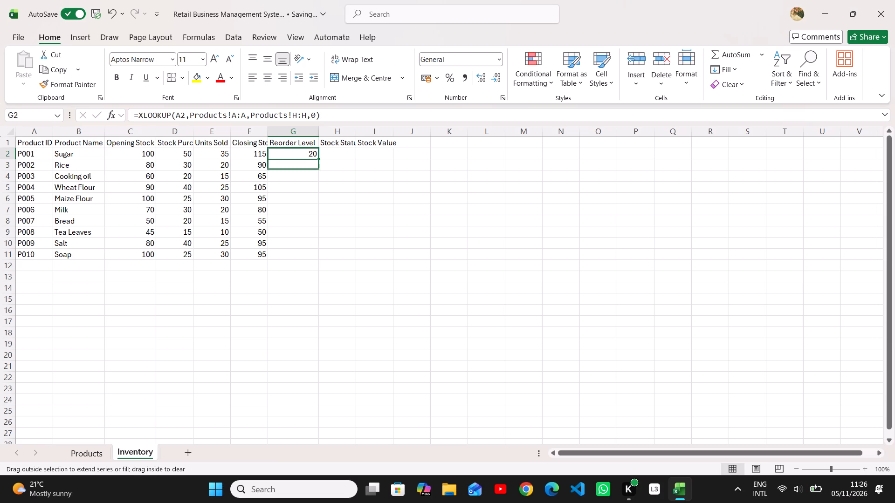
pyautogui.moveTo(323, 172); pyautogui.dragTo(316, 252)
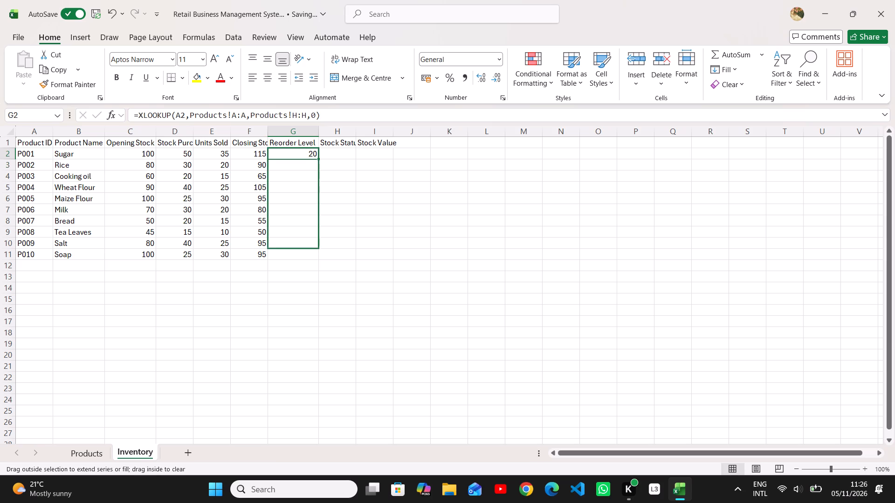
pyautogui.moveTo(316, 252); pyautogui.dragTo(303, 252)
pyautogui.moveTo(303, 252); pyautogui.dragTo(316, 260)
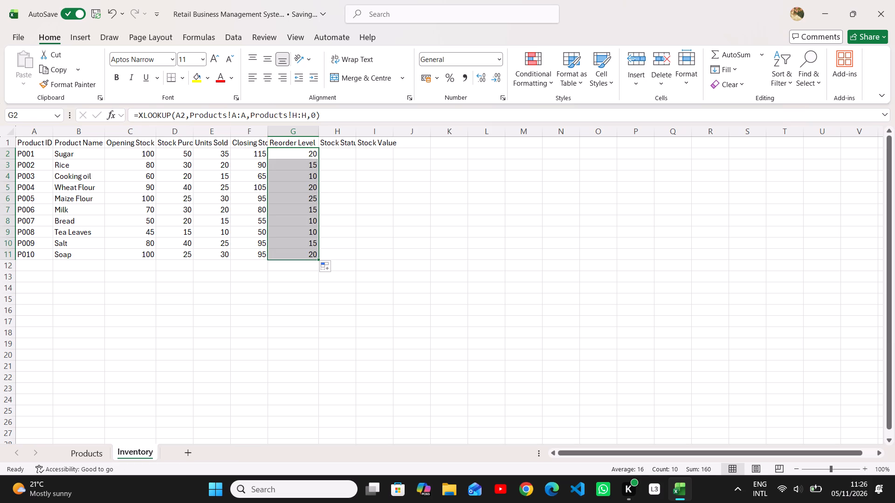
# Widen the Stock Status column H to 10.11.
pyautogui.moveTo(356, 131); pyautogui.dragTo(360, 129)
pyautogui.click(360, 129)
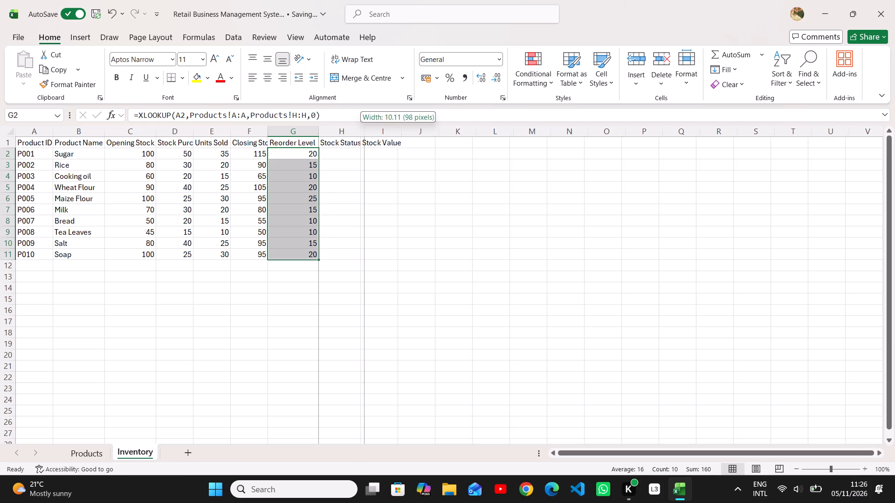
# Select Stock Status cell H2 for product P001.
pyautogui.click(350, 152)
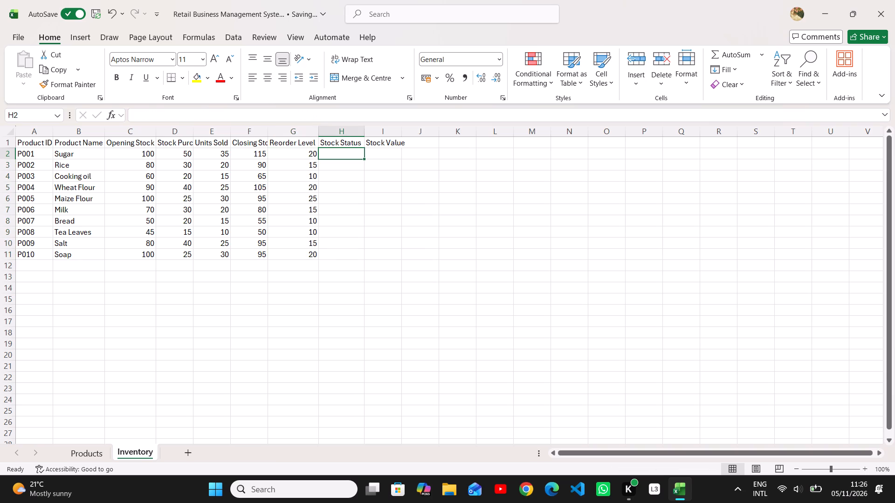
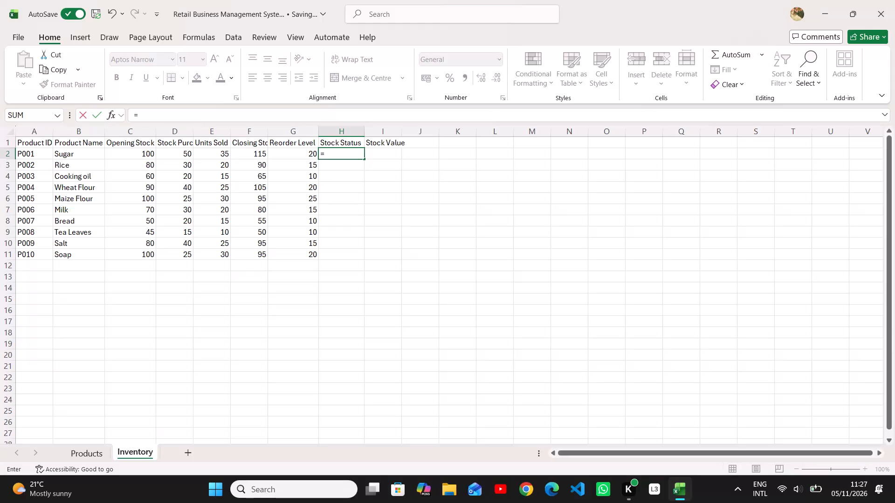
# Begin an IF formula in Stock Status cell H2 for product P001, up to its opening parenthesis.
pyautogui.press('i')
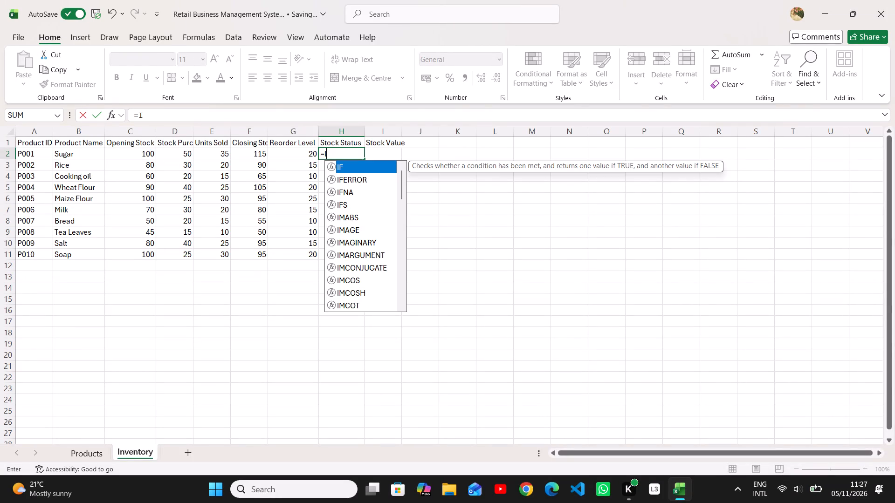
pyautogui.press('f')
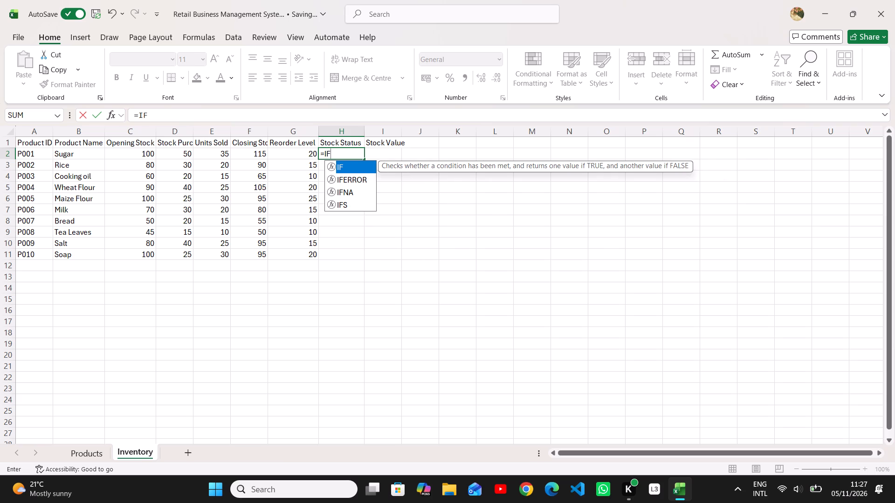
pyautogui.hotkey('shift', '(')
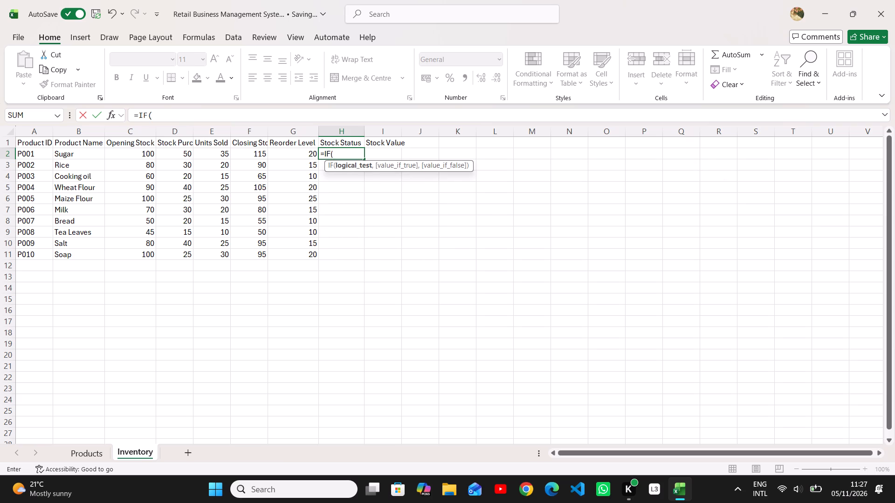